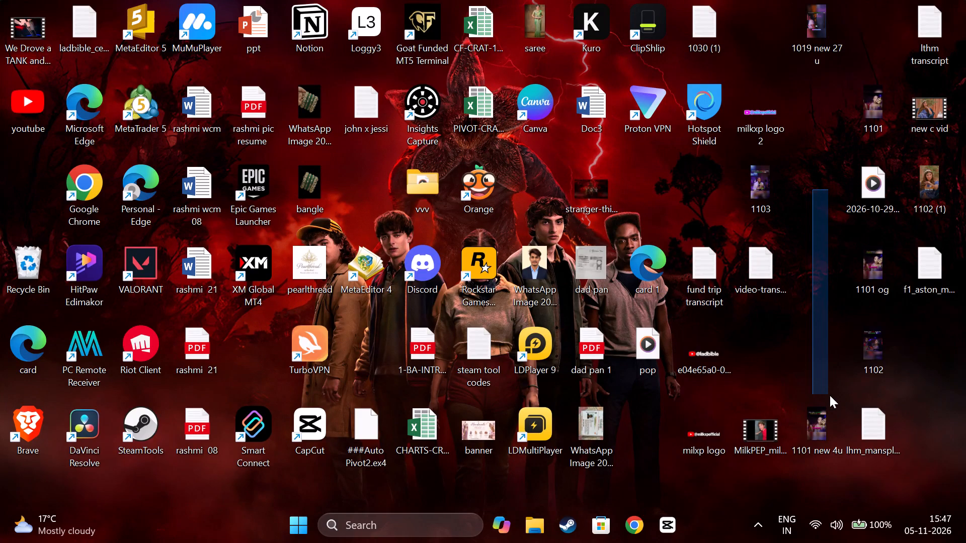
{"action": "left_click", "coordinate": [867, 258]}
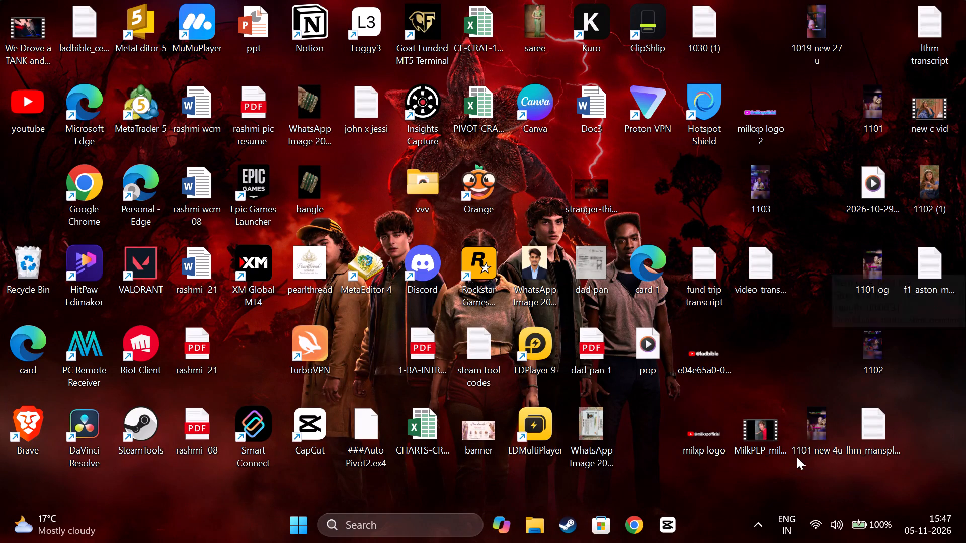
Show the hidden icons of background apps in the system tray.
{"action": "left_click", "coordinate": [762, 523]}
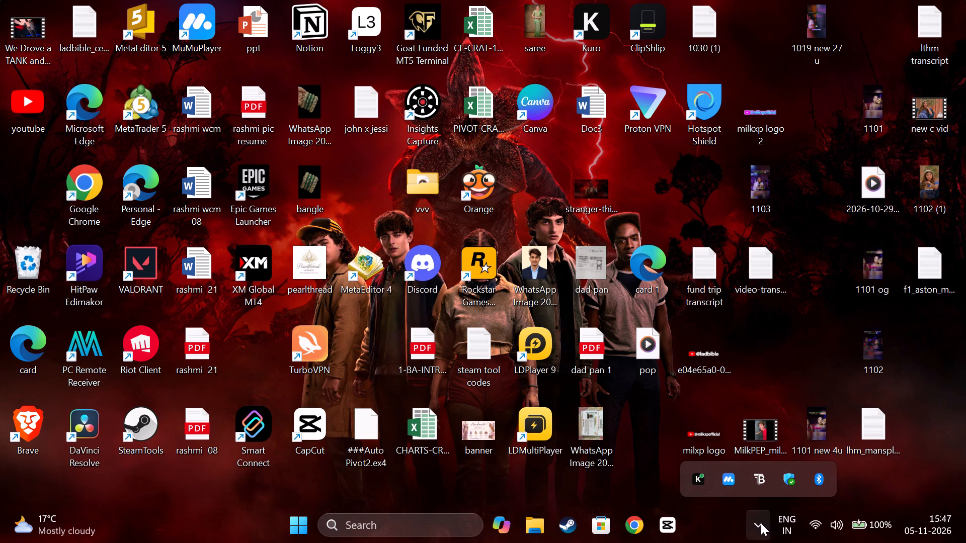
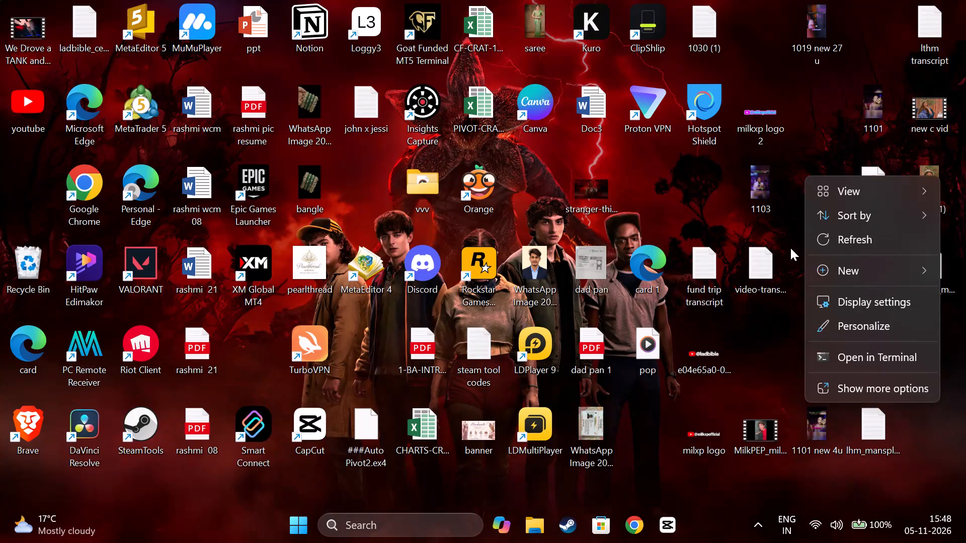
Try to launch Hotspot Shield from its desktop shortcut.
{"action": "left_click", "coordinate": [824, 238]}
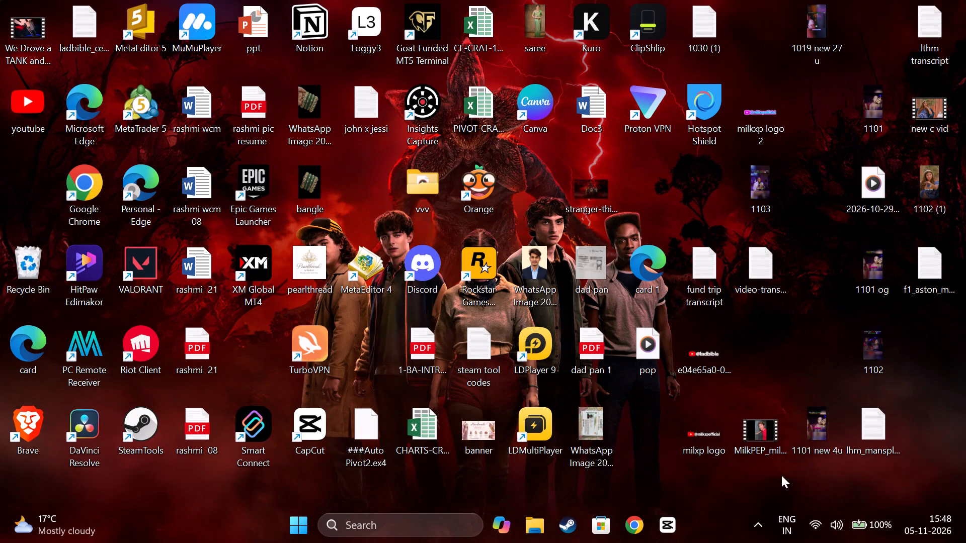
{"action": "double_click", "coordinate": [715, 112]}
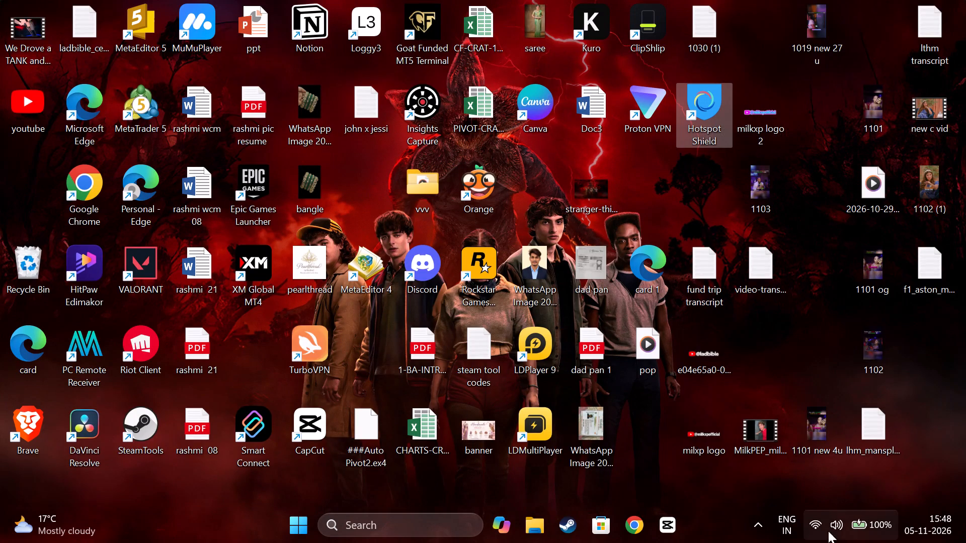
Switch the Wi-Fi connection from Moto to the network Yaswanth!!.
{"action": "left_click", "coordinate": [840, 524]}
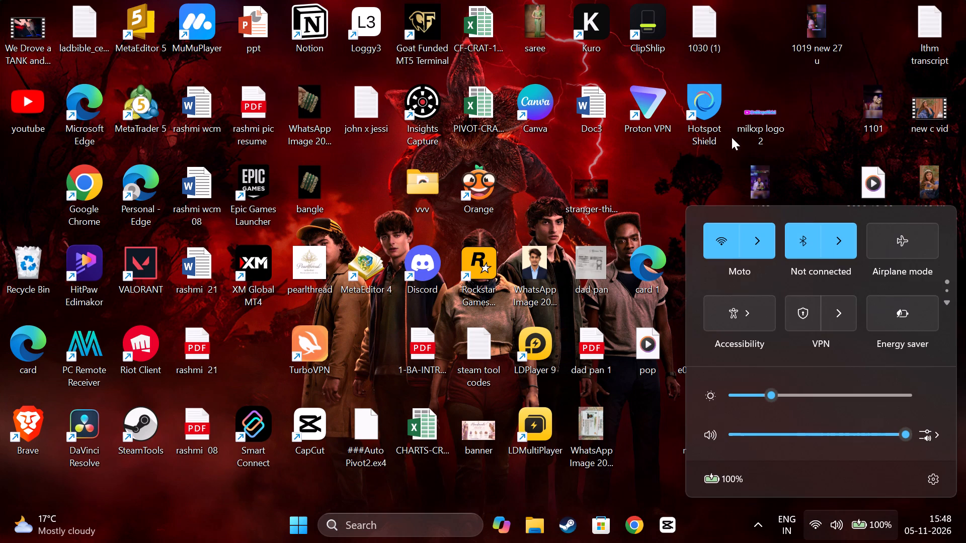
{"action": "left_click", "coordinate": [757, 253]}
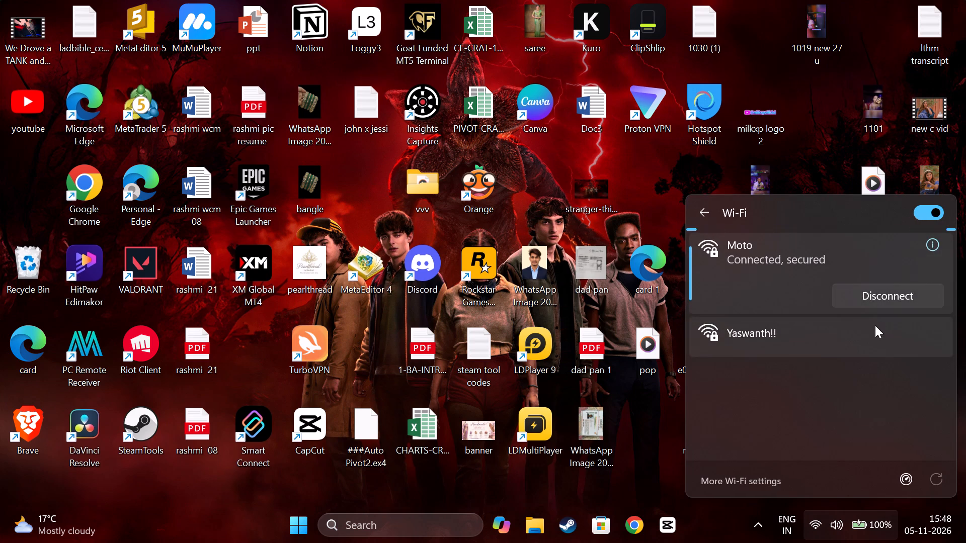
{"action": "left_click", "coordinate": [873, 329]}
{"action": "left_click", "coordinate": [904, 356]}
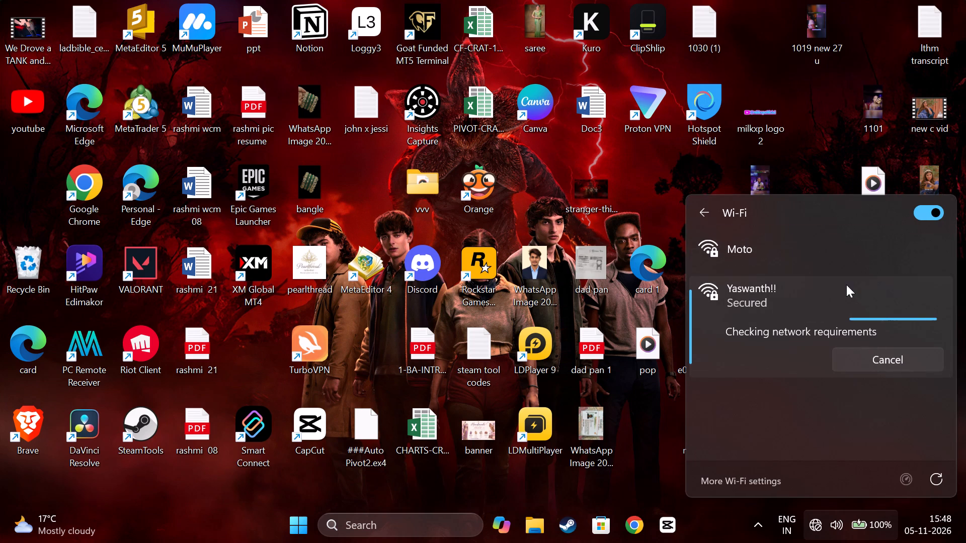
{"action": "left_click", "coordinate": [802, 164]}
Refresh the desktop and launch Hotspot Shield from its shortcut.
{"action": "right_click_drag", "start_coordinate": [802, 165], "coordinate": [802, 209]}
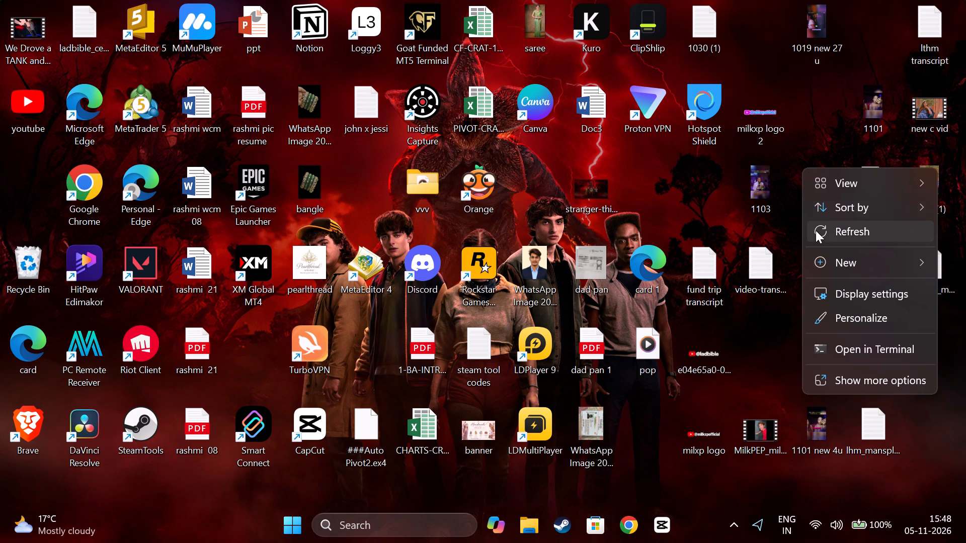
{"action": "left_click", "coordinate": [816, 230]}
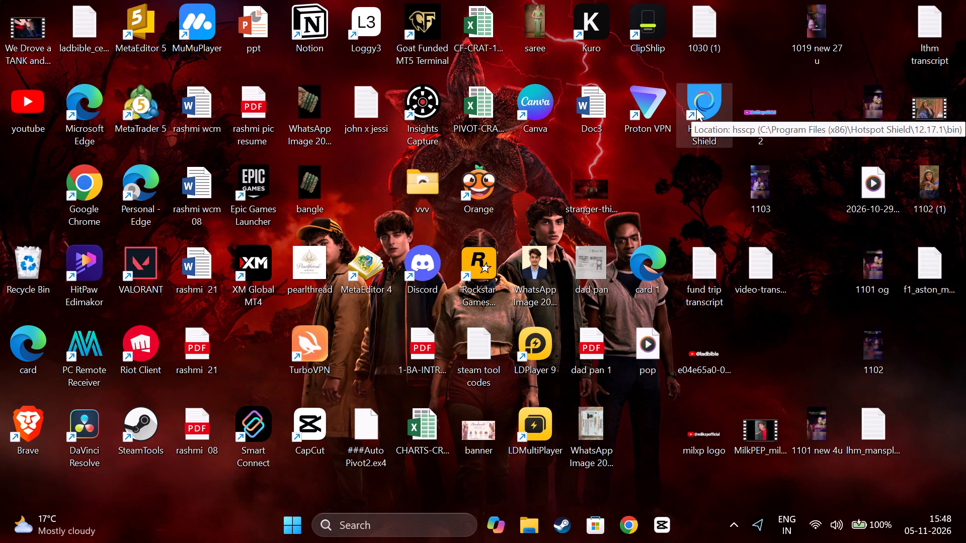
{"action": "double_click", "coordinate": [696, 109]}
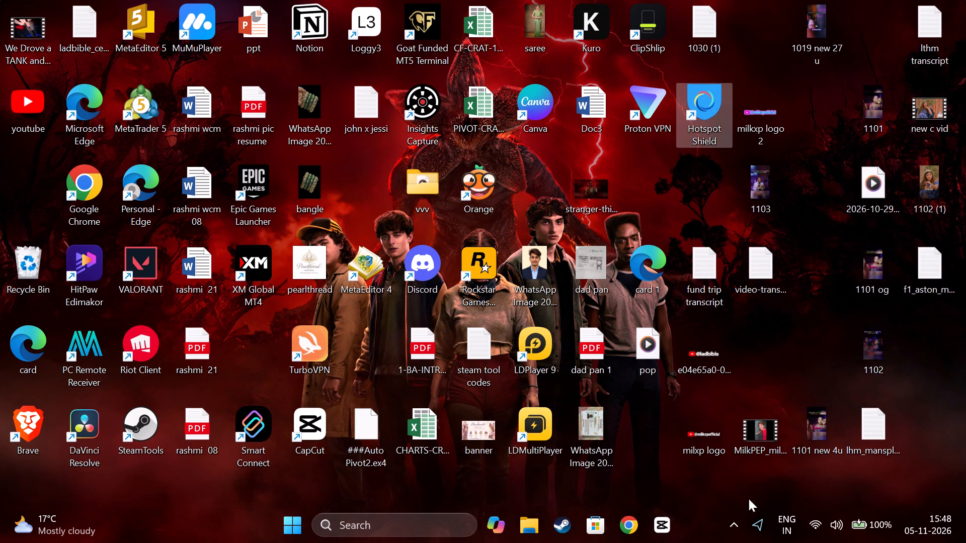
{"action": "left_click", "coordinate": [735, 528]}
{"action": "left_click", "coordinate": [737, 525]}
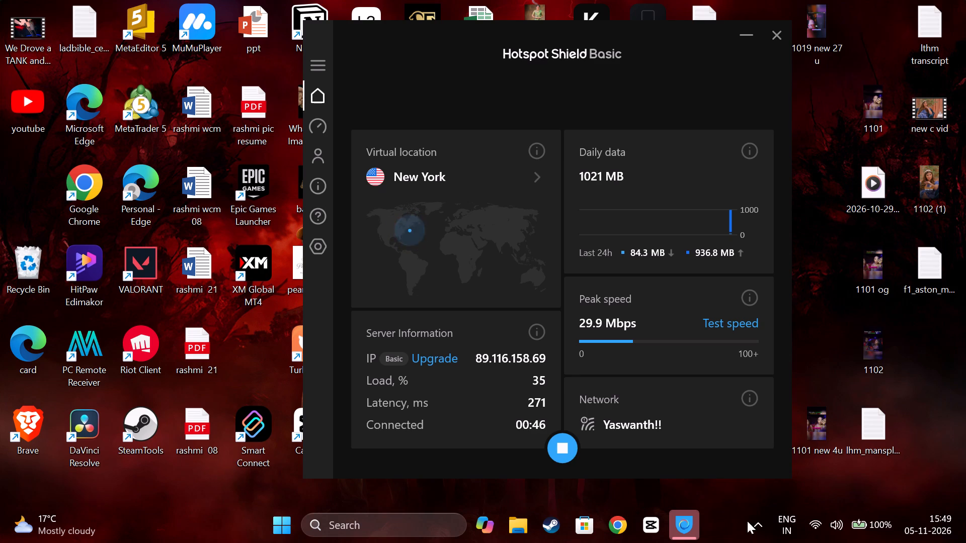
Close the Hotspot Shield window.
{"action": "left_click", "coordinate": [784, 36]}
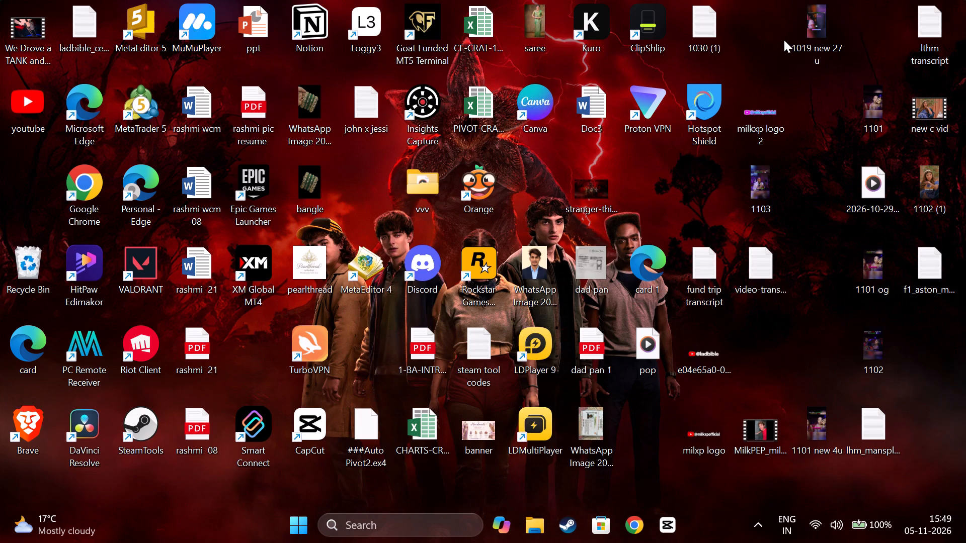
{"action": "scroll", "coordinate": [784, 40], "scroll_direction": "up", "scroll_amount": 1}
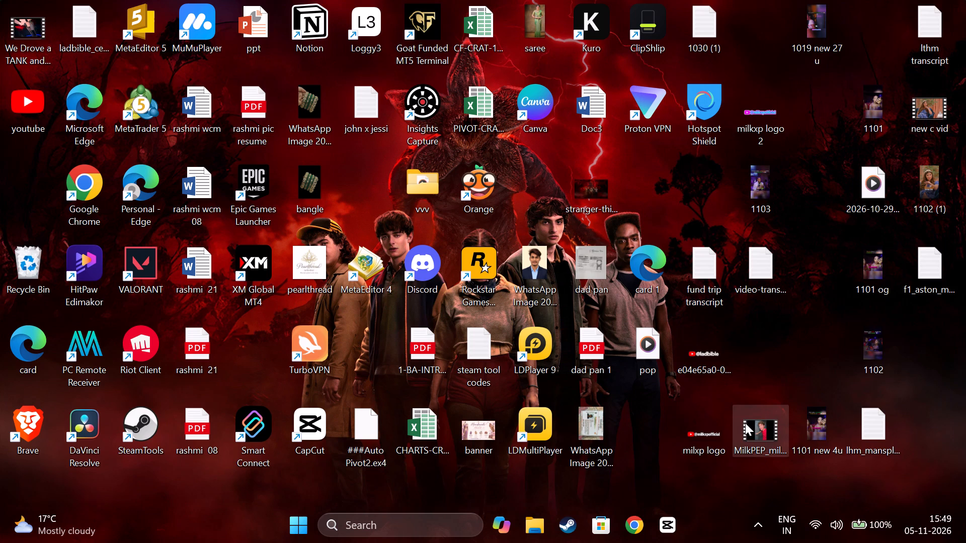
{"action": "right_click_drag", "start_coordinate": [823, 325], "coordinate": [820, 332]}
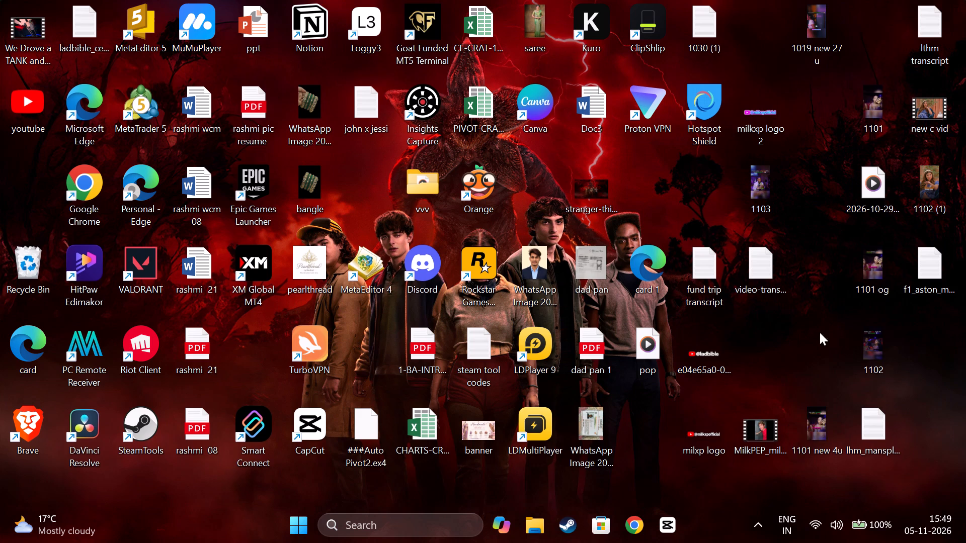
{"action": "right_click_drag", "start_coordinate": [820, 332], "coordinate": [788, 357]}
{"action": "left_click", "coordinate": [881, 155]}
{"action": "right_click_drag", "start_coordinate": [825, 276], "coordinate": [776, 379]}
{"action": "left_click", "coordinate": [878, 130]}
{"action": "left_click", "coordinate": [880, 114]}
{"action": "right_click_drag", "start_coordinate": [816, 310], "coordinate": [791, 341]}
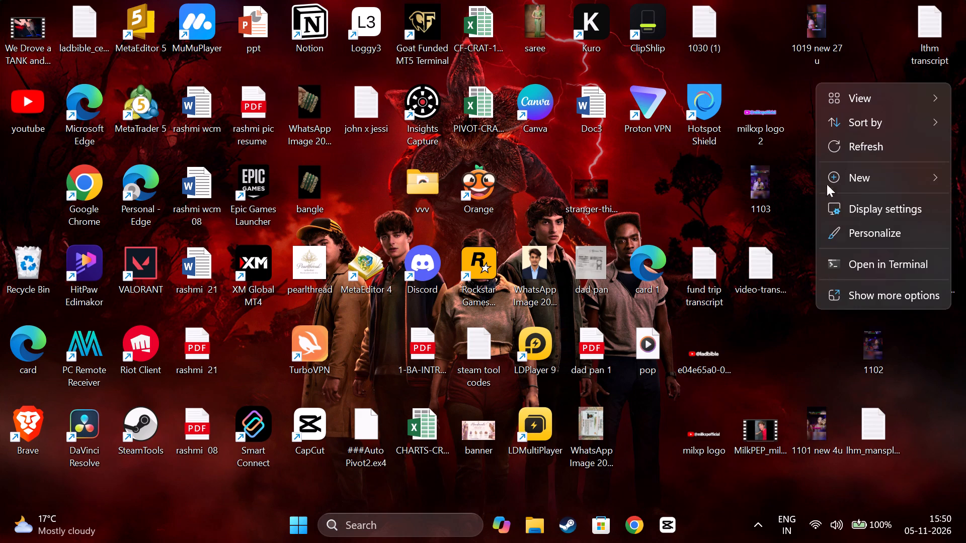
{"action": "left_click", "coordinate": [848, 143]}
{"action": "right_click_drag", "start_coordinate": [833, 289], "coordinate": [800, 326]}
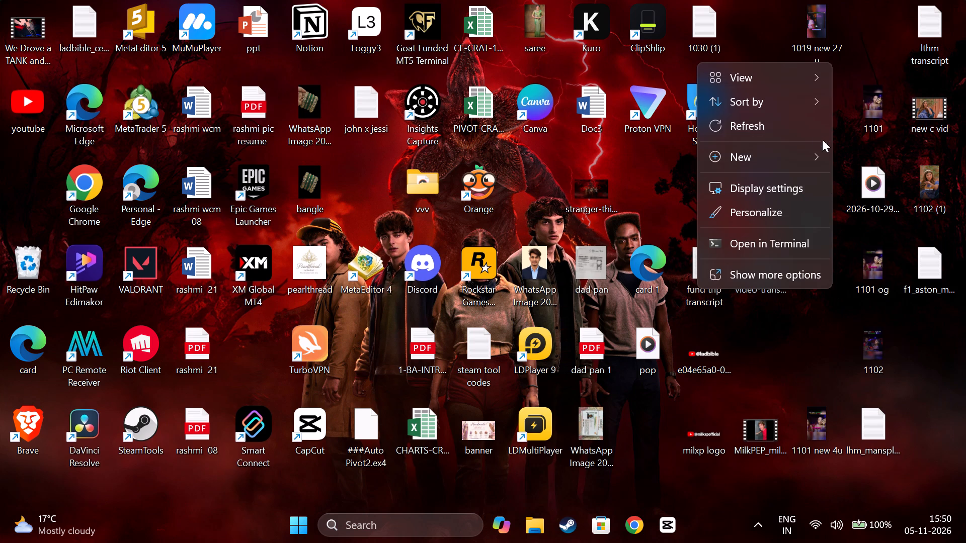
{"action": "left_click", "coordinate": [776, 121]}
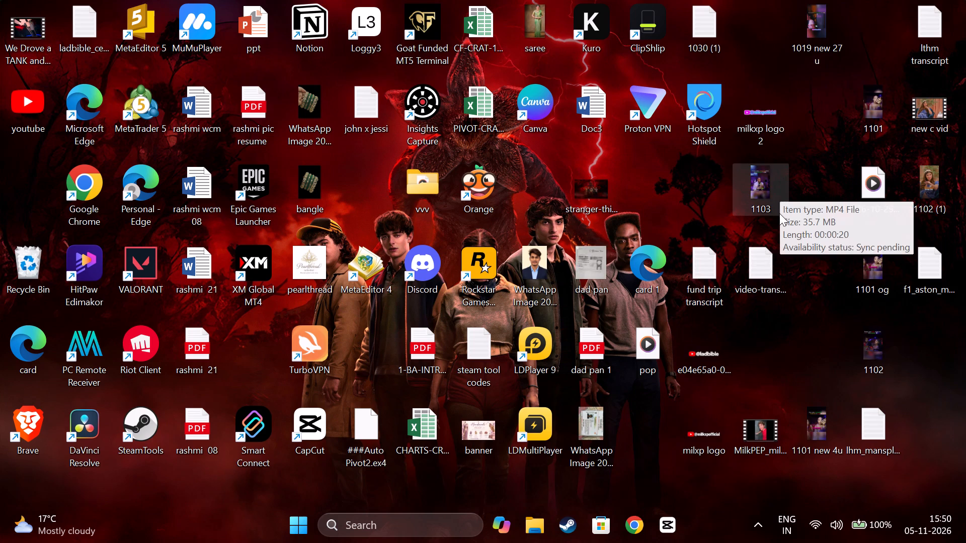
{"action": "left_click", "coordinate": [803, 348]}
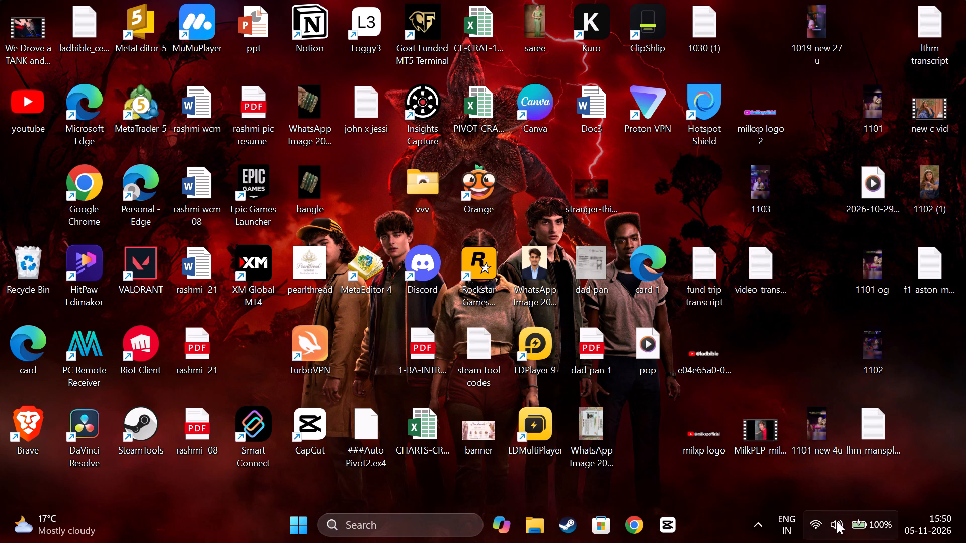
Launch CapCut and open the existing project 1105.
{"action": "left_click", "coordinate": [659, 528]}
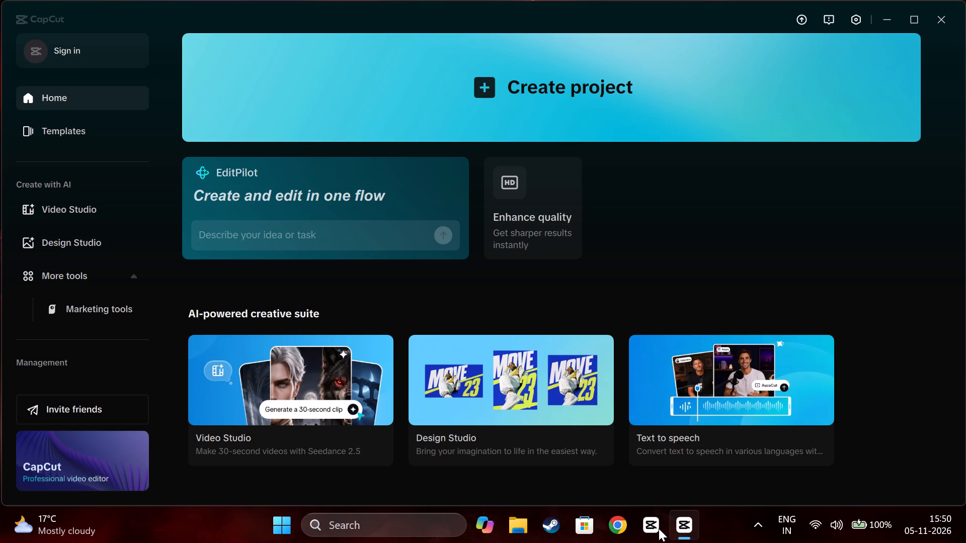
{"action": "scroll", "coordinate": [659, 528], "scroll_direction": "down", "scroll_amount": 4}
{"action": "scroll", "coordinate": [506, 371], "scroll_direction": "down", "scroll_amount": 7}
{"action": "left_click", "coordinate": [222, 450]}
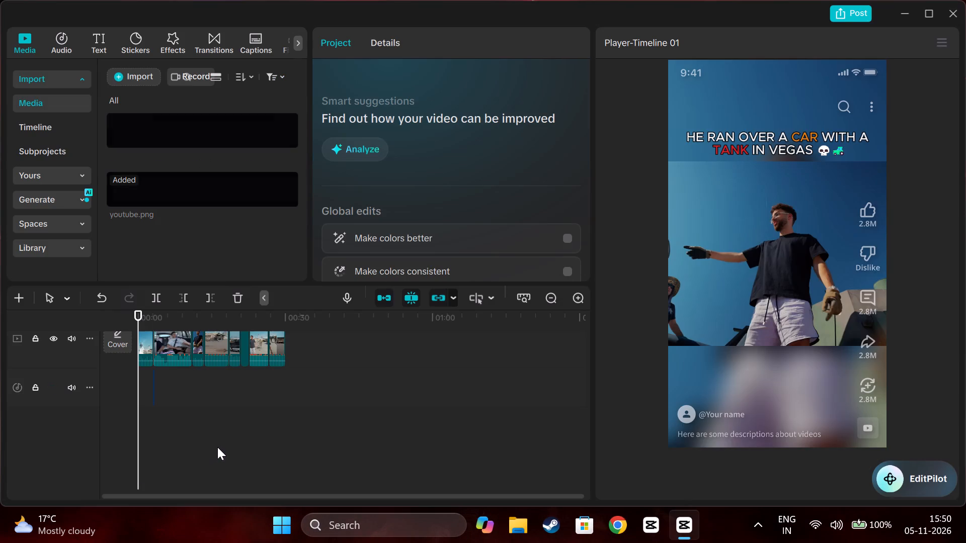
Preview the opening seconds of the timeline, moving the floating EditPilot badge clear of the playback controls.
{"action": "scroll", "coordinate": [219, 446], "scroll_direction": "up", "scroll_amount": 10}
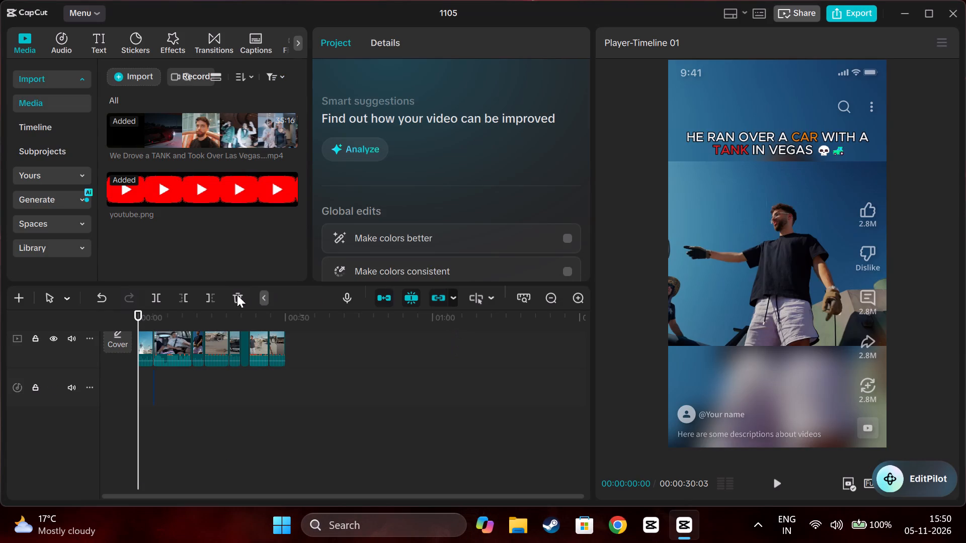
{"action": "left_click", "coordinate": [781, 482]}
{"action": "double_click", "coordinate": [777, 482]}
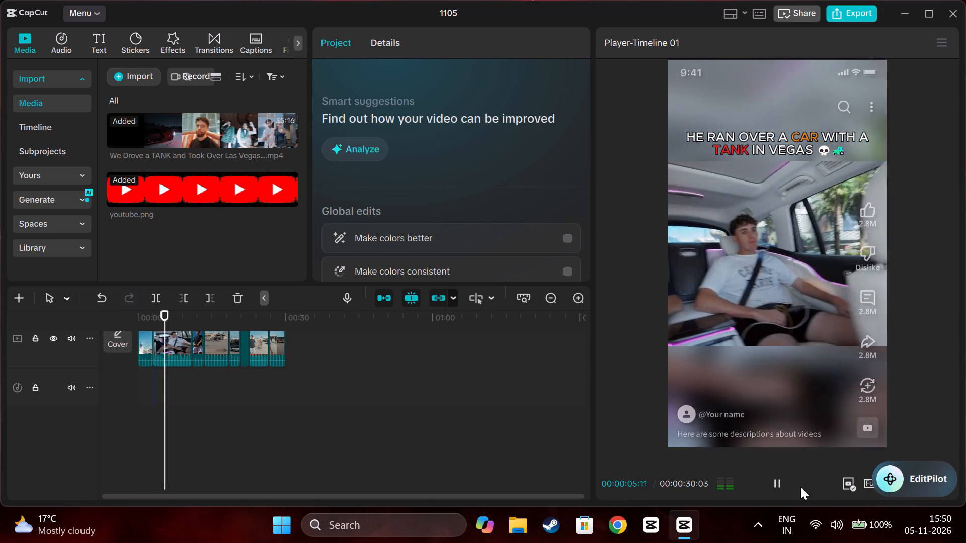
{"action": "left_click_drag", "start_coordinate": [918, 482], "coordinate": [949, 27]}
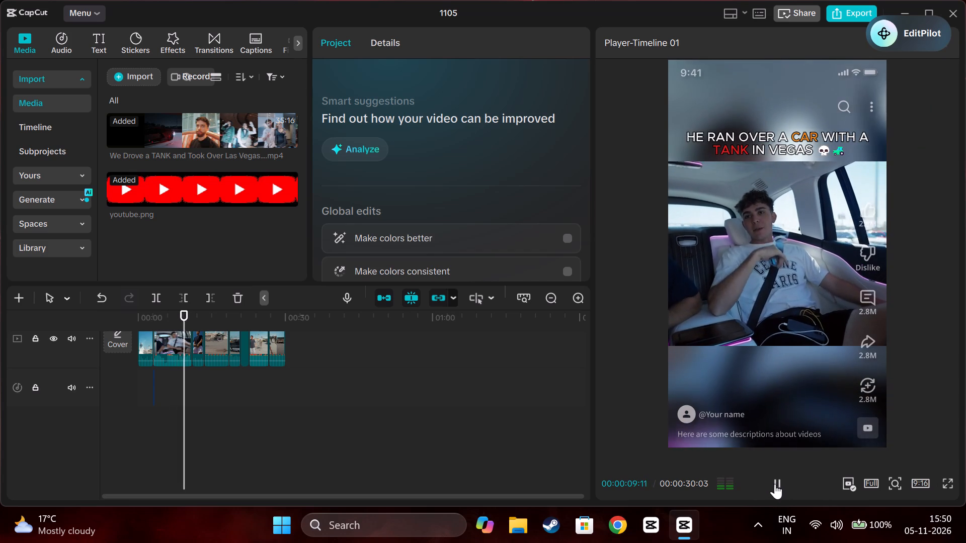
{"action": "left_click", "coordinate": [774, 484]}
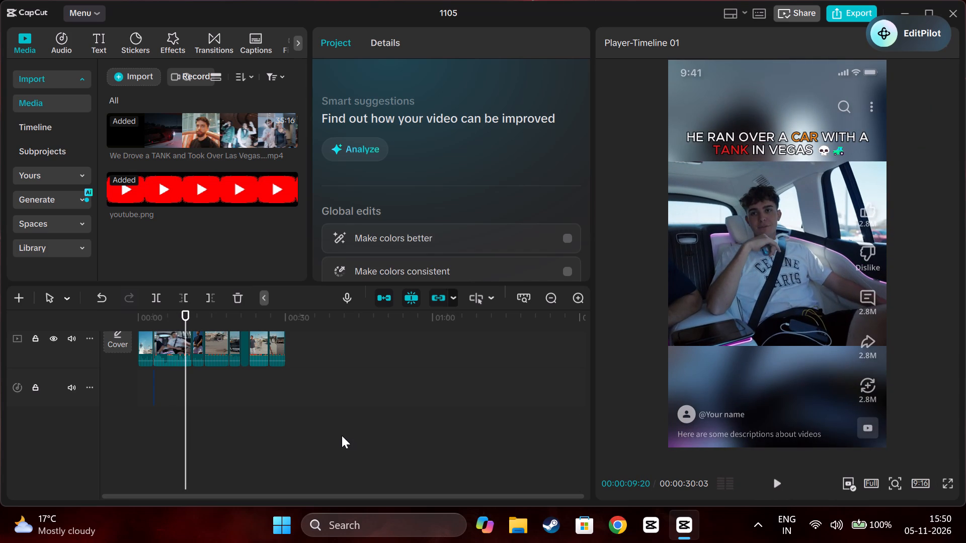
Generate captions for the video using the Classic template with white capitals and a green highlighted word.
{"action": "scroll", "coordinate": [247, 425], "scroll_direction": "up", "scroll_amount": 5}
{"action": "scroll", "coordinate": [255, 274], "scroll_direction": "up", "scroll_amount": 4}
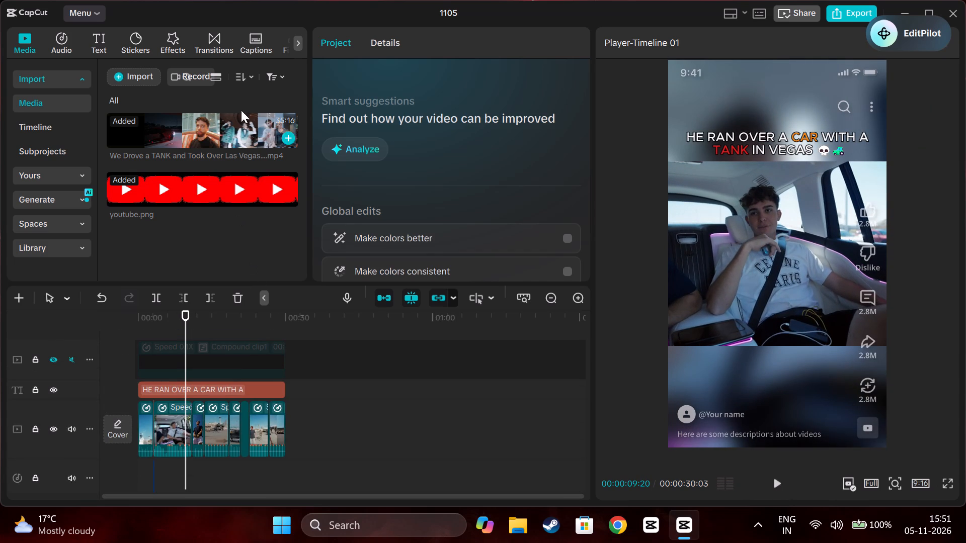
{"action": "left_click", "coordinate": [259, 51]}
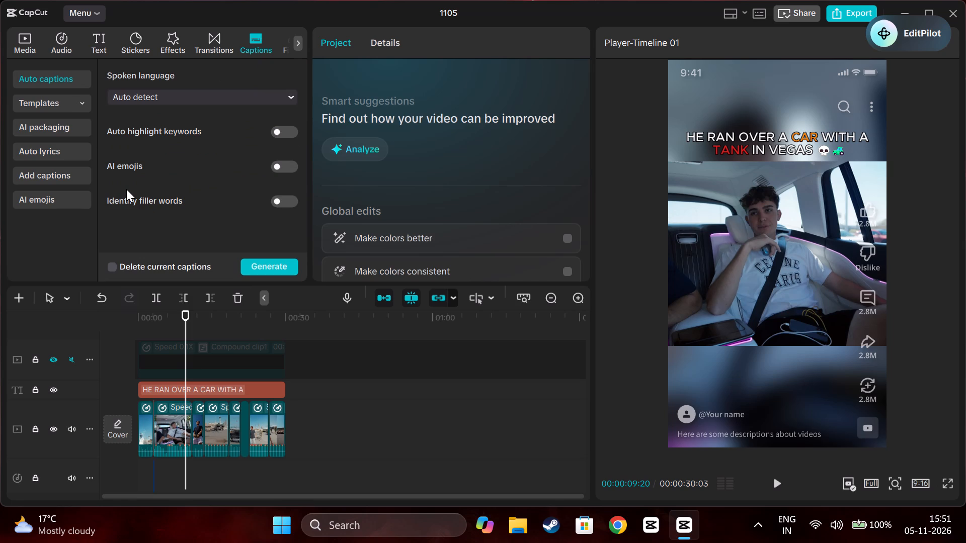
{"action": "left_click", "coordinate": [71, 97]}
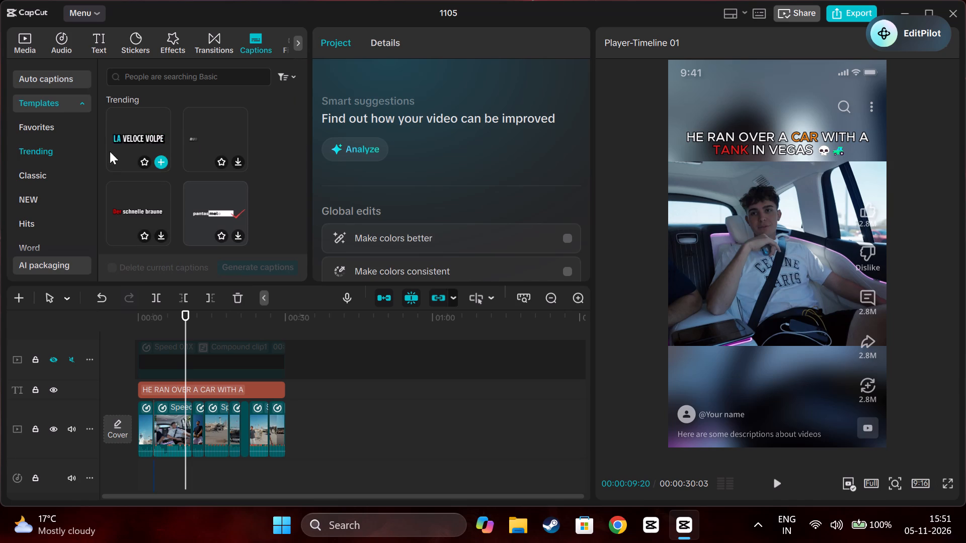
{"action": "left_click", "coordinate": [44, 177]}
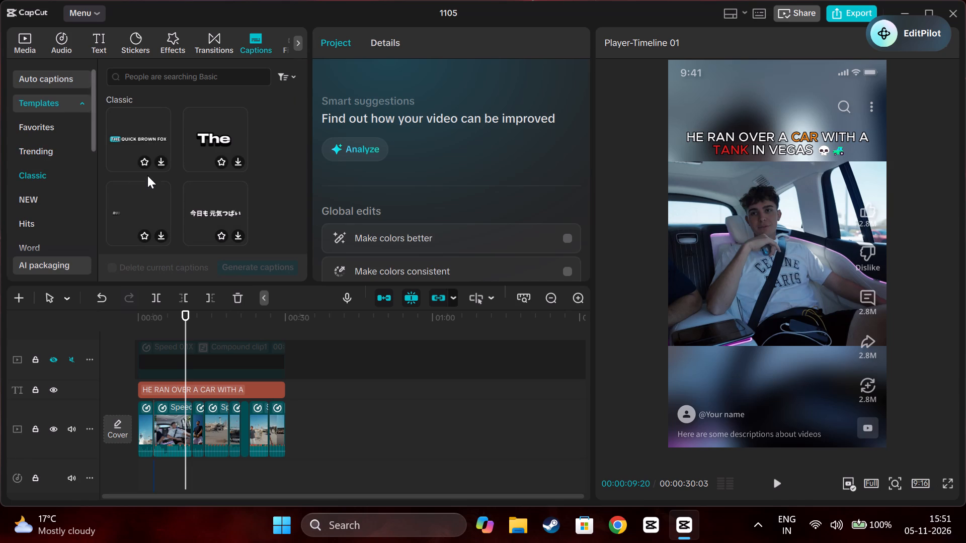
{"action": "scroll", "coordinate": [202, 157], "scroll_direction": "down", "scroll_amount": 2}
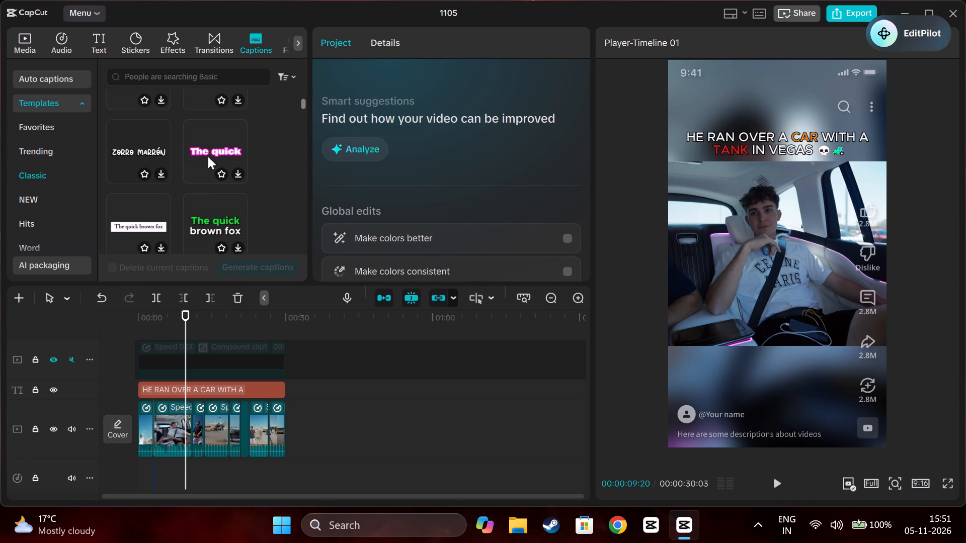
{"action": "scroll", "coordinate": [260, 167], "scroll_direction": "down", "scroll_amount": 1}
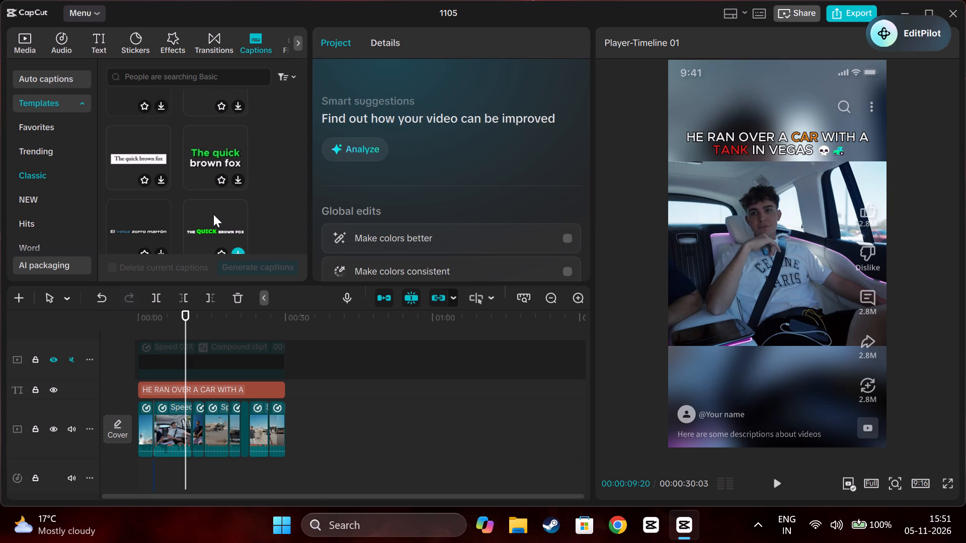
{"action": "scroll", "coordinate": [213, 214], "scroll_direction": "down", "scroll_amount": 2}
{"action": "scroll", "coordinate": [218, 166], "scroll_direction": "up", "scroll_amount": 1}
{"action": "left_click", "coordinate": [223, 155]}
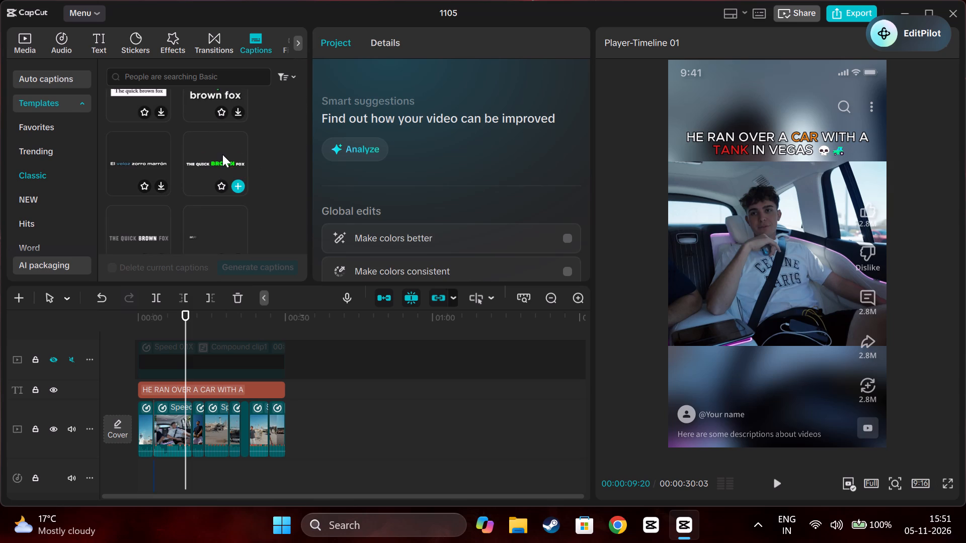
{"action": "left_click", "coordinate": [260, 270]}
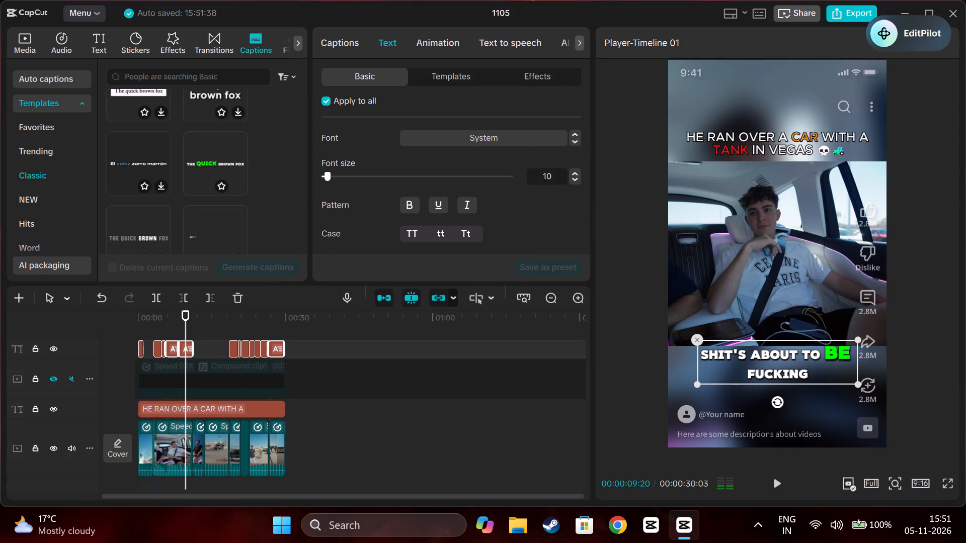
Reduce the font size of all generated captions to 7.
{"action": "left_click", "coordinate": [577, 179]}
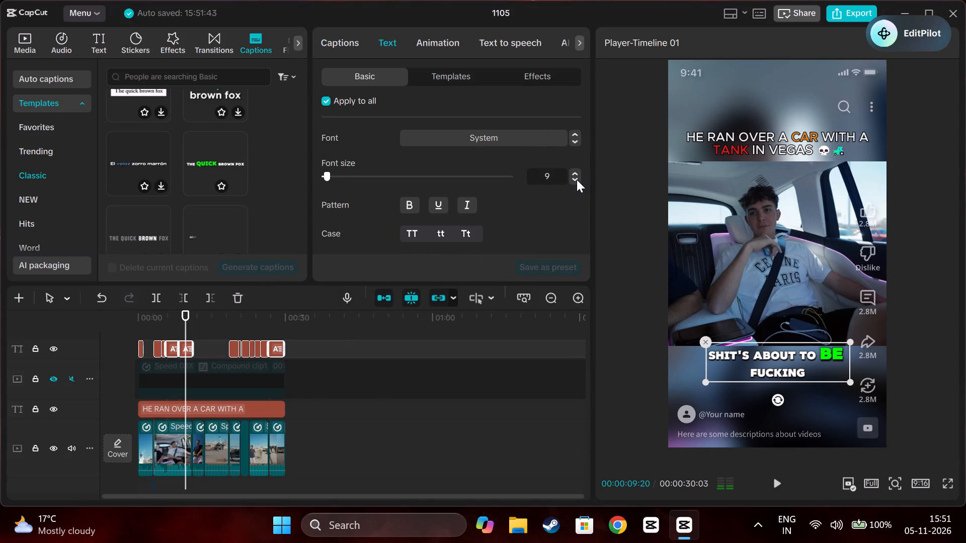
{"action": "left_click", "coordinate": [577, 179]}
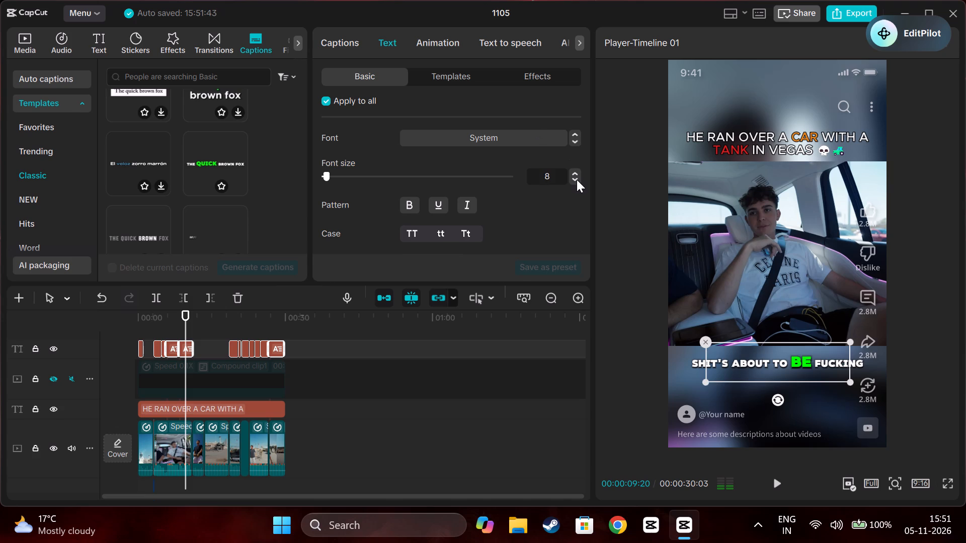
{"action": "left_click", "coordinate": [577, 179]}
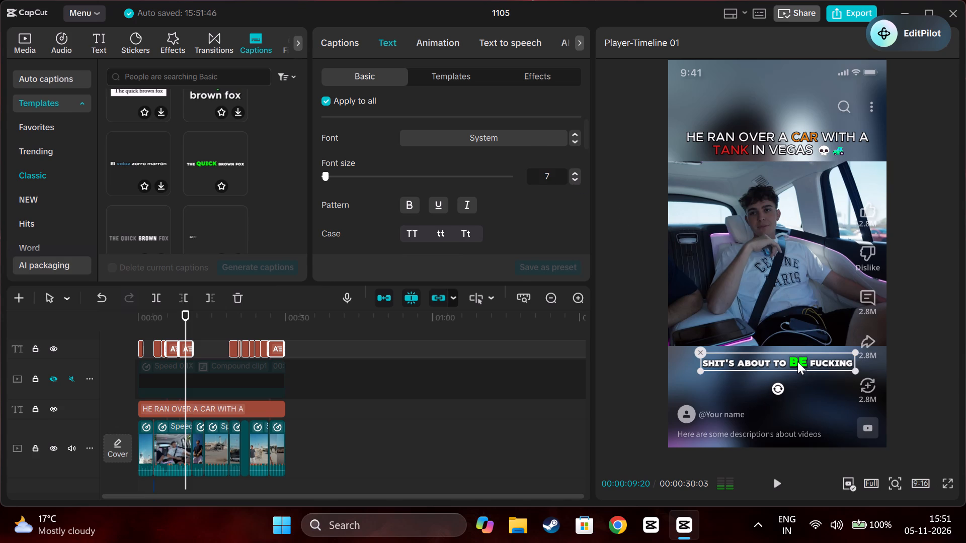
Move the captions up, horizontally centred, to just inside the lower edge of the sharp video picture.
{"action": "left_click_drag", "start_coordinate": [796, 359], "coordinate": [794, 316]}
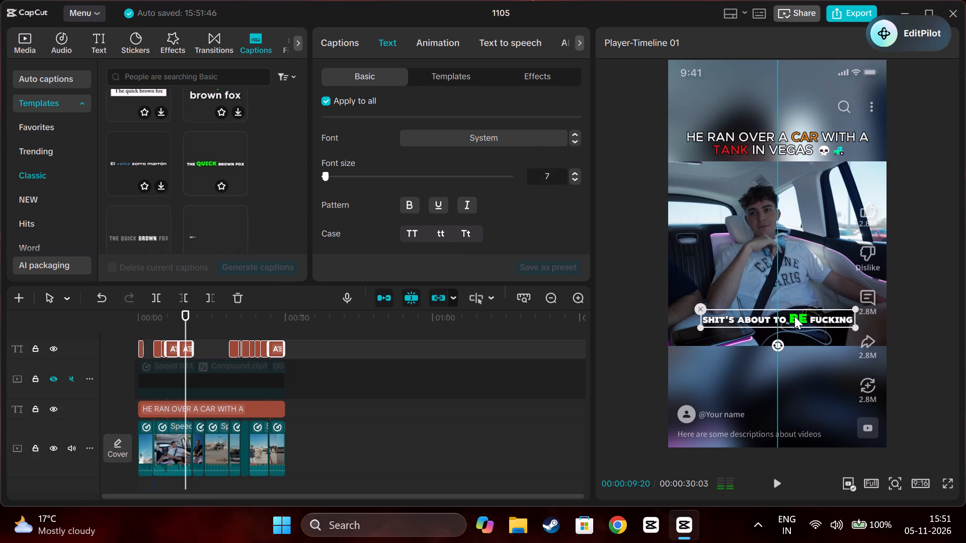
{"action": "left_click_drag", "start_coordinate": [794, 316], "coordinate": [797, 322]}
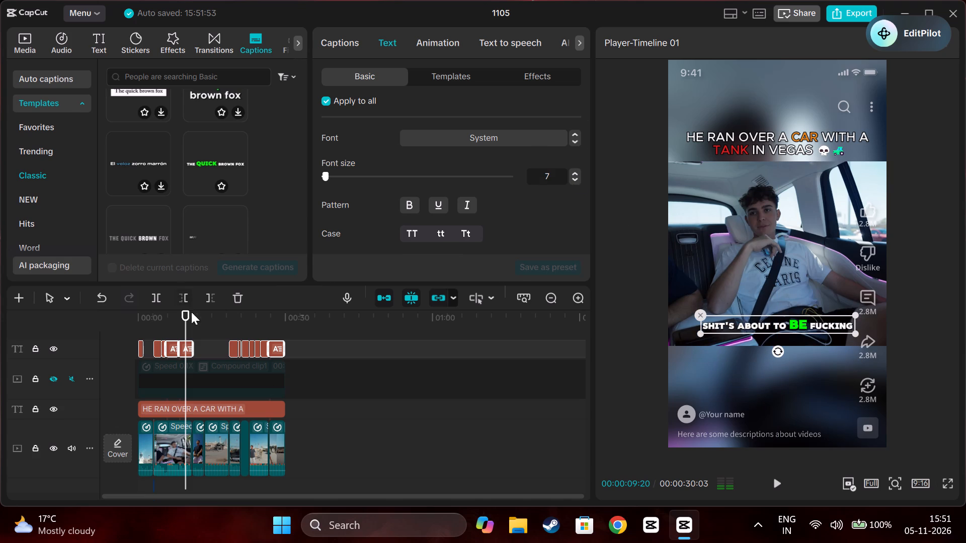
Play the timeline from the start to check the captions against the speech, pausing and resuming as needed.
{"action": "left_click_drag", "start_coordinate": [188, 314], "coordinate": [94, 312]}
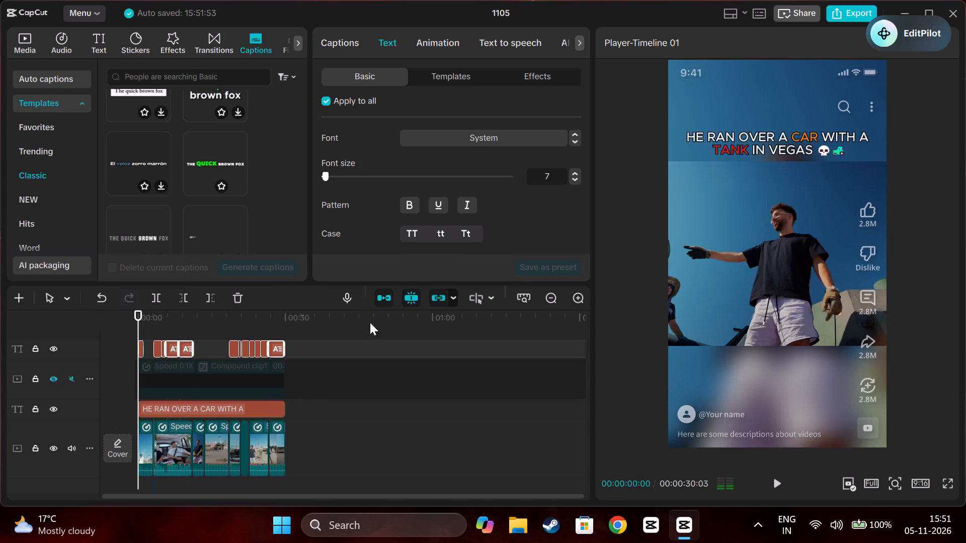
{"action": "left_click", "coordinate": [357, 448]}
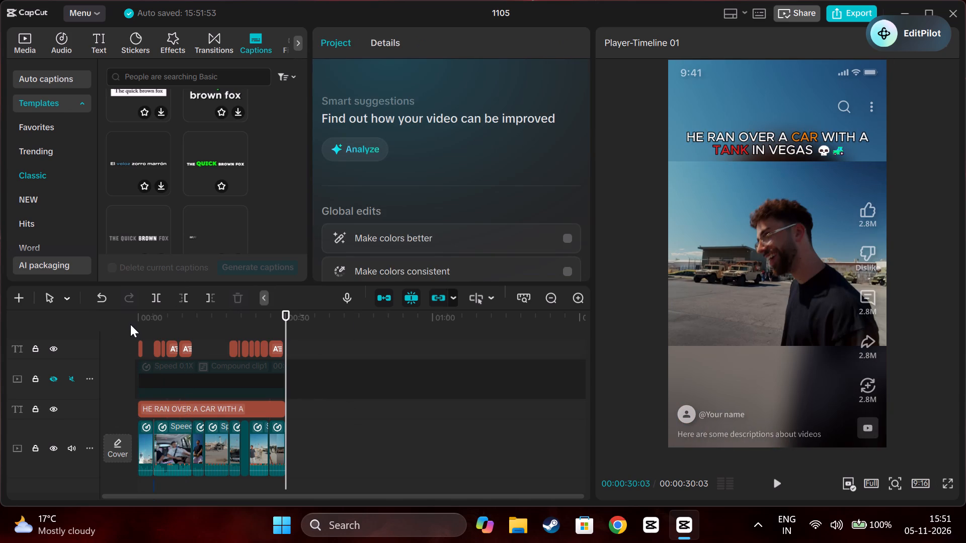
{"action": "left_click", "coordinate": [130, 324]}
{"action": "left_click", "coordinate": [159, 327]}
{"action": "left_click_drag", "start_coordinate": [159, 328], "coordinate": [72, 328]}
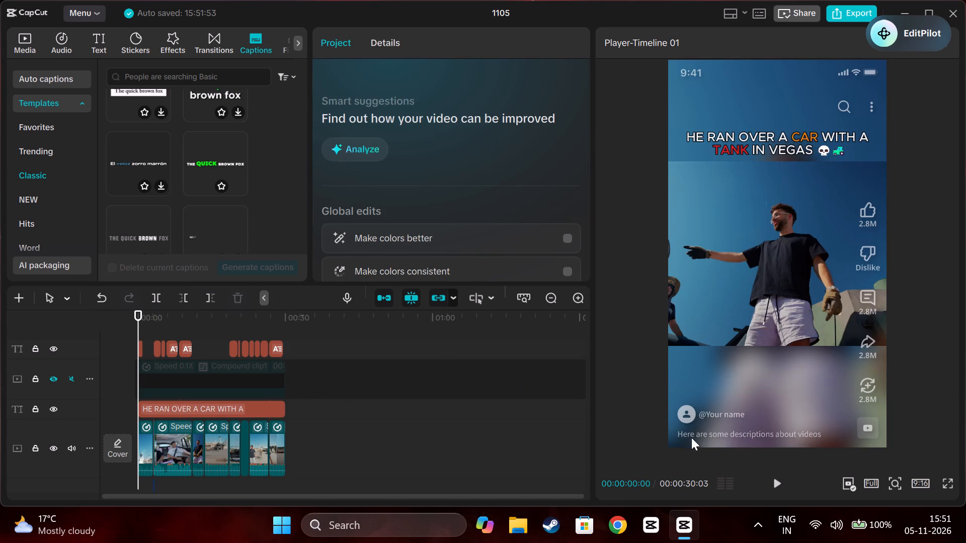
{"action": "left_click", "coordinate": [775, 482]}
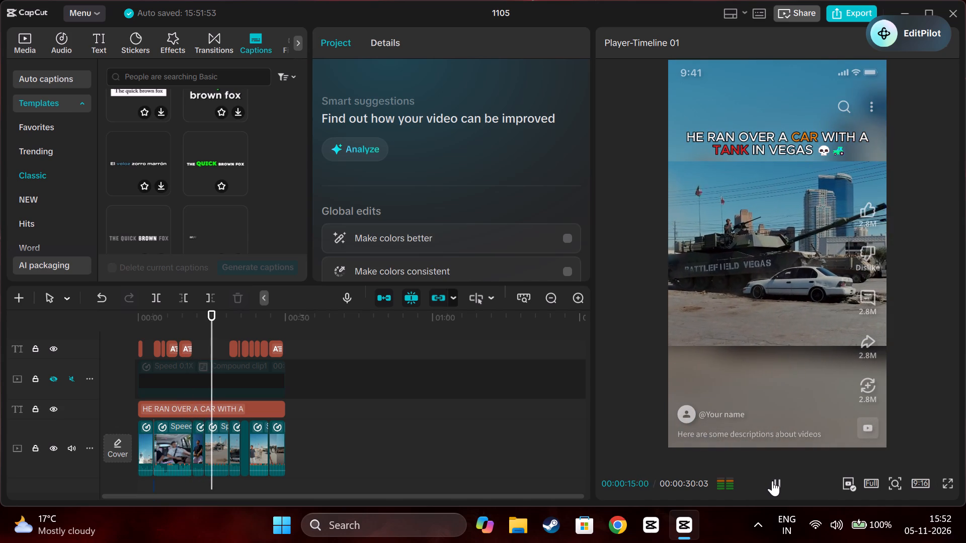
{"action": "key", "text": "space"}
{"action": "key", "text": "space"}
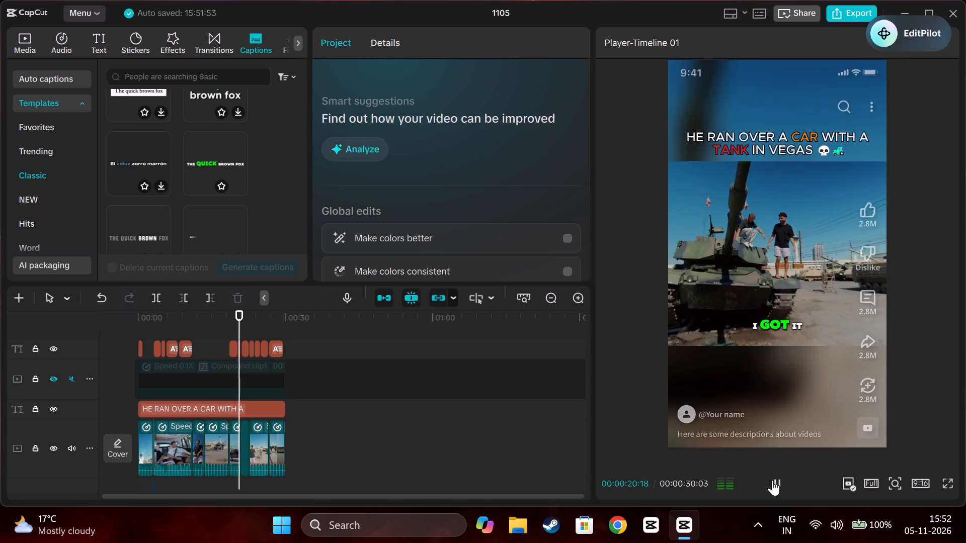
{"action": "key", "text": "space"}
{"action": "key", "text": "space"}
{"action": "key", "text": "space"}
{"action": "key", "text": "space"}
{"action": "key", "text": "space"}
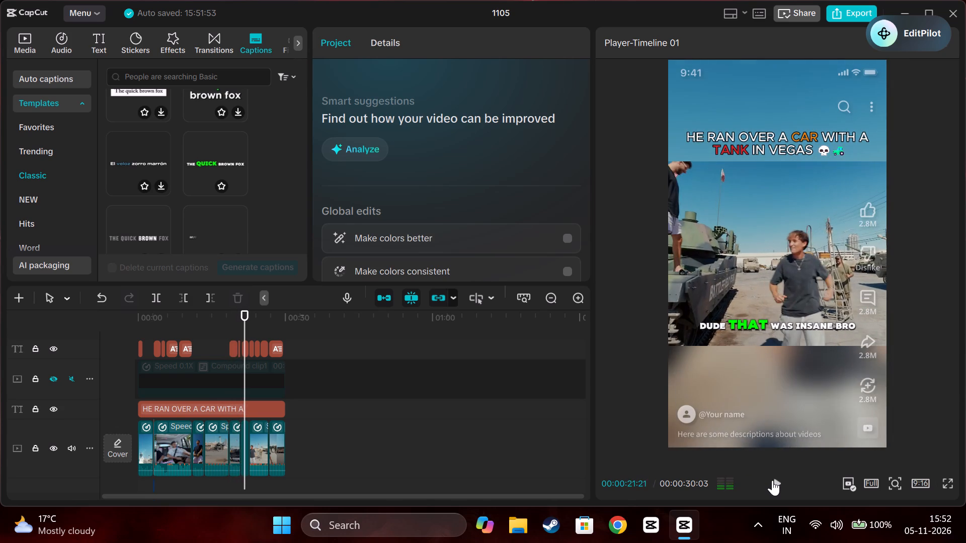
{"action": "key", "text": "space"}
{"action": "key", "text": "space"}
{"action": "key", "text": "space"}
{"action": "key", "text": "space"}
Lower the system volume to about half.
{"action": "left_click", "coordinate": [823, 531]}
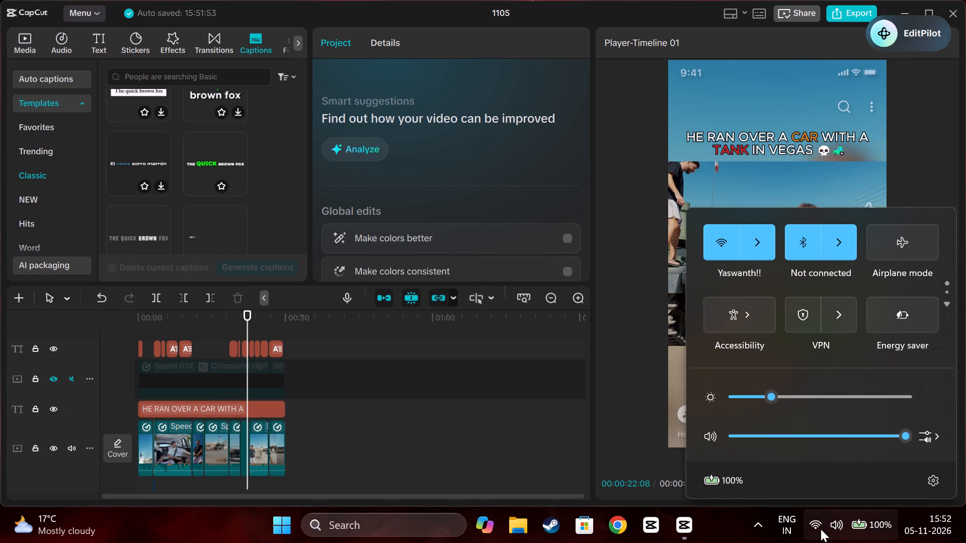
{"action": "left_click", "coordinate": [842, 435]}
{"action": "left_click_drag", "start_coordinate": [842, 435], "coordinate": [815, 432]}
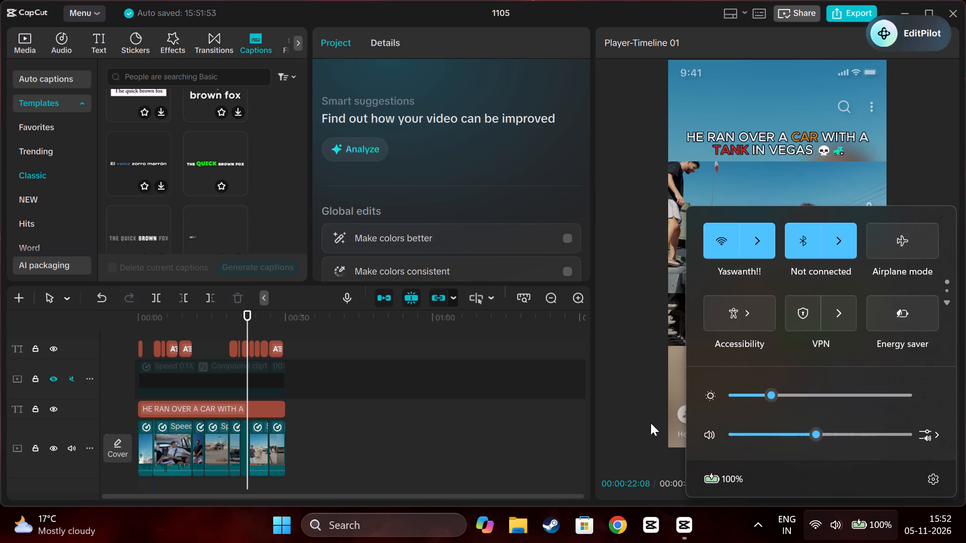
{"action": "left_click", "coordinate": [880, 523]}
Dismiss the shortcut-conflict notification and play the rest of the timeline to check the remaining captions.
{"action": "key", "text": "space"}
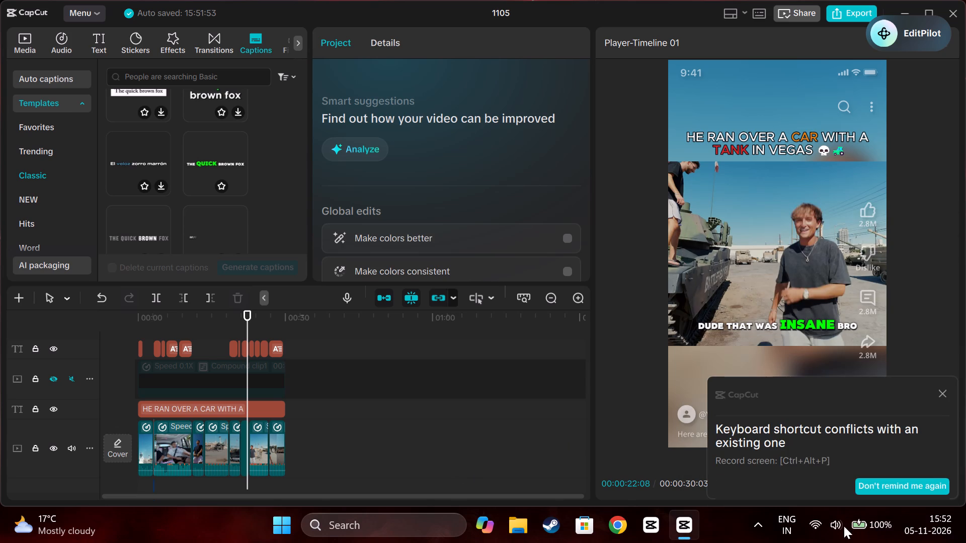
{"action": "left_click", "coordinate": [944, 389]}
{"action": "left_click", "coordinate": [941, 395]}
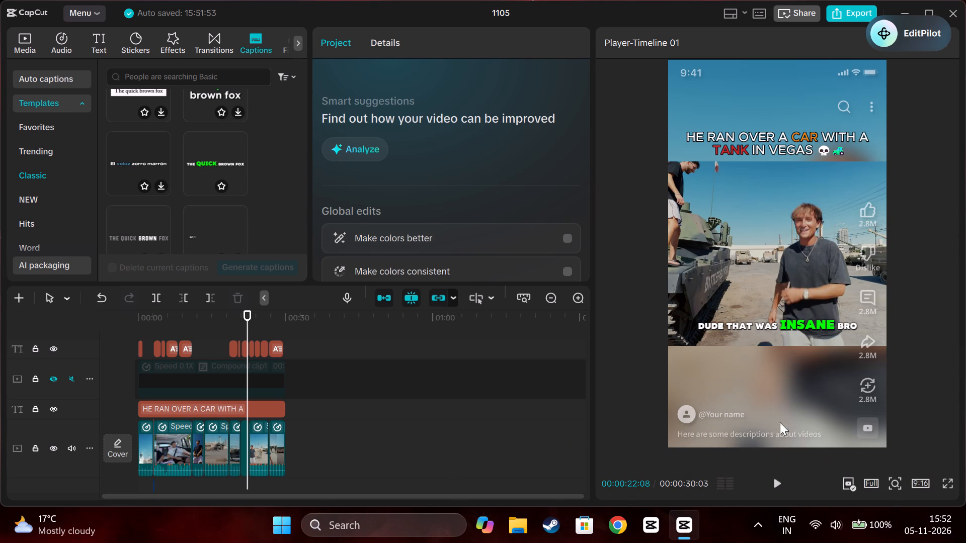
{"action": "key", "text": "space"}
{"action": "left_click", "coordinate": [778, 483]}
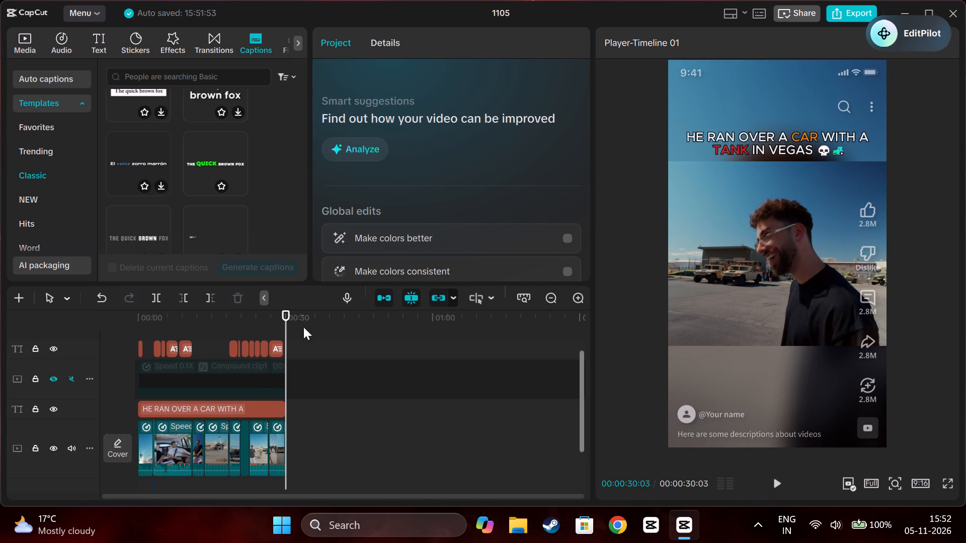
Replace the current captions with newly generated ones using the Classic template of bold white uppercase words with a lime-green highlighted word.
{"action": "scroll", "coordinate": [245, 216], "scroll_direction": "down", "scroll_amount": 1}
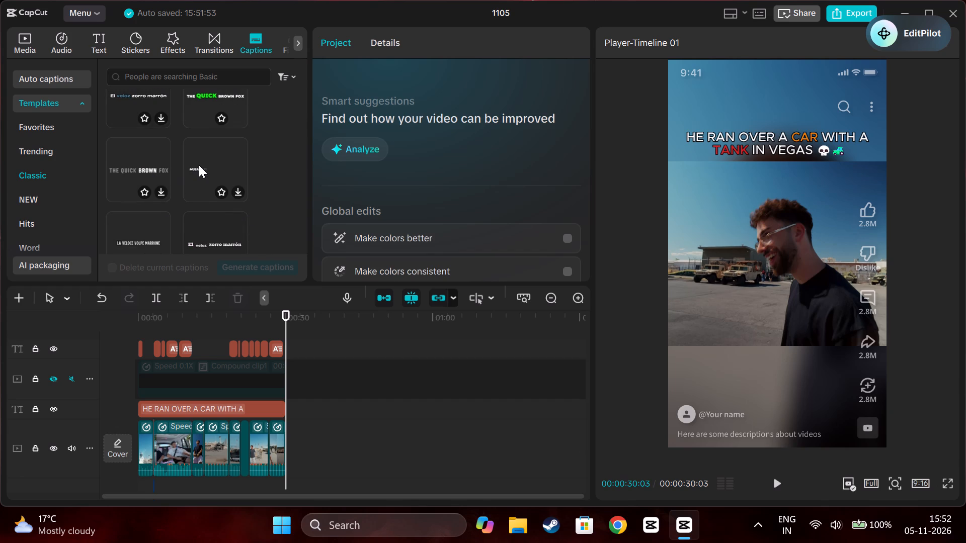
{"action": "scroll", "coordinate": [199, 165], "scroll_direction": "down", "scroll_amount": 2}
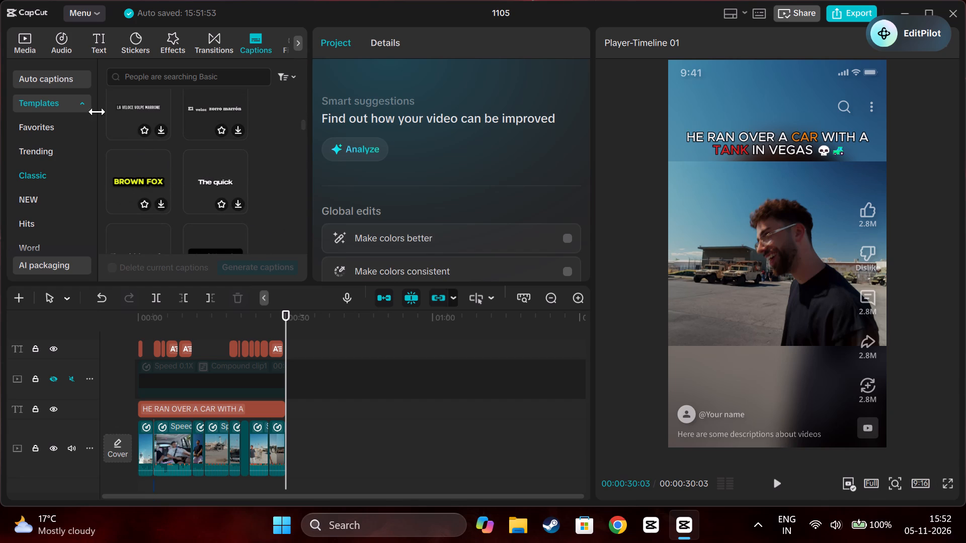
{"action": "scroll", "coordinate": [198, 198], "scroll_direction": "down", "scroll_amount": 1}
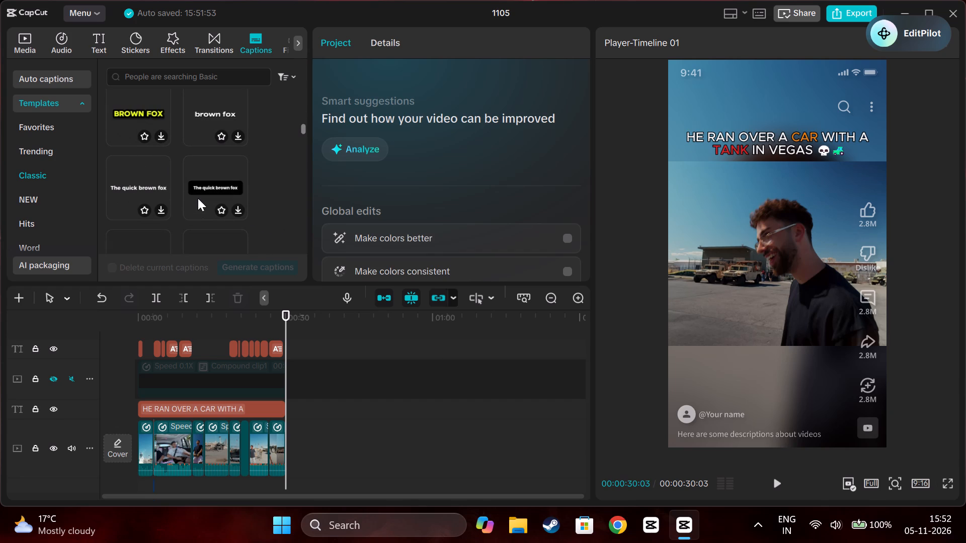
{"action": "scroll", "coordinate": [151, 176], "scroll_direction": "down", "scroll_amount": 1}
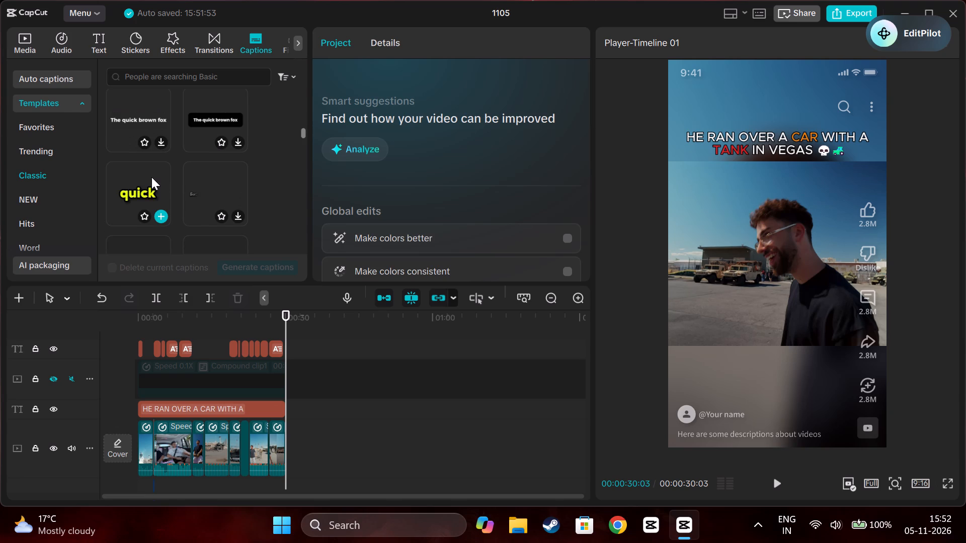
{"action": "scroll", "coordinate": [195, 188], "scroll_direction": "down", "scroll_amount": 1}
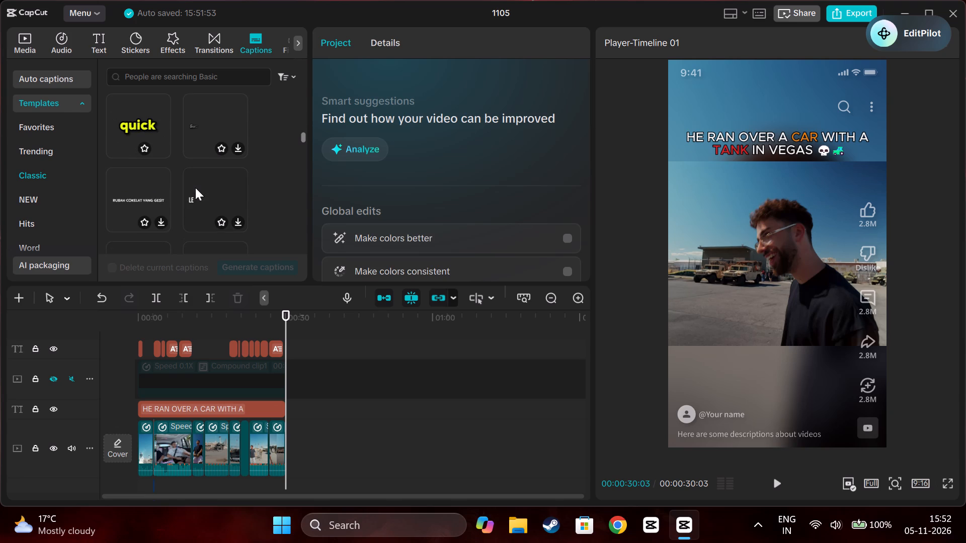
{"action": "scroll", "coordinate": [153, 187], "scroll_direction": "down", "scroll_amount": 1}
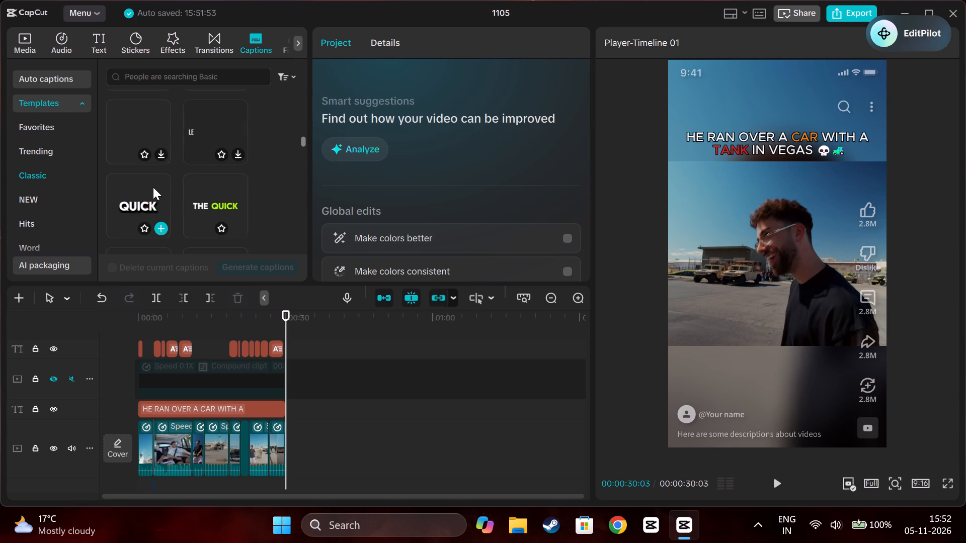
{"action": "left_click", "coordinate": [229, 200]}
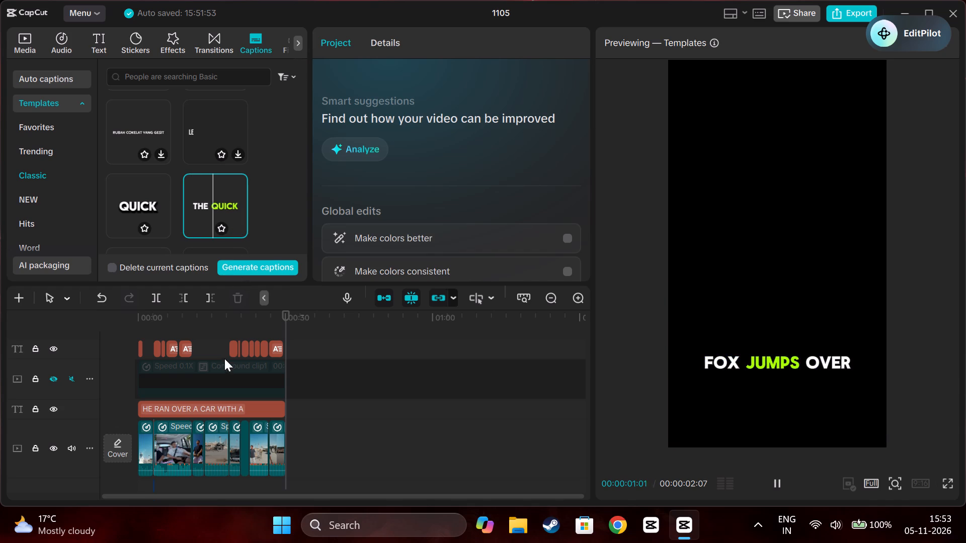
{"action": "left_click_drag", "start_coordinate": [283, 311], "coordinate": [171, 314]}
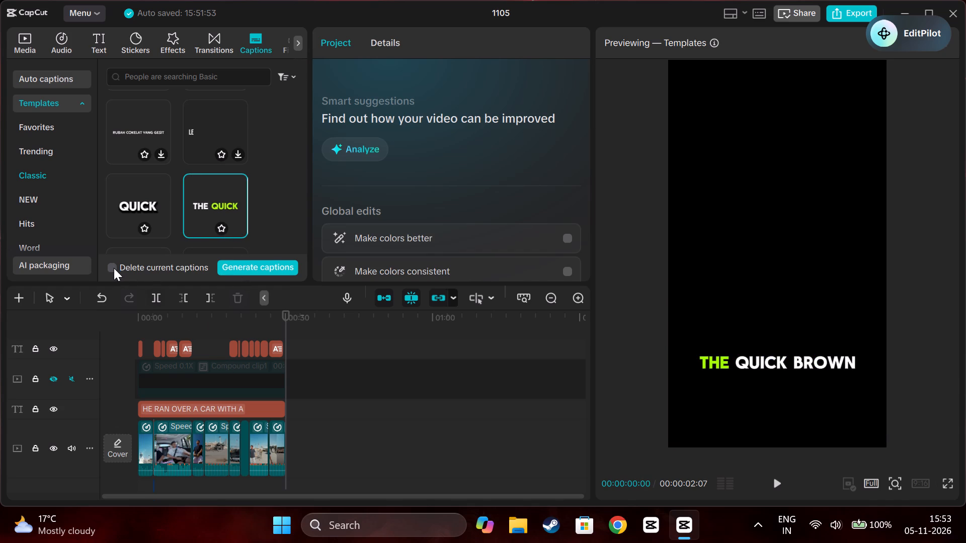
{"action": "left_click", "coordinate": [114, 268]}
{"action": "left_click", "coordinate": [276, 270]}
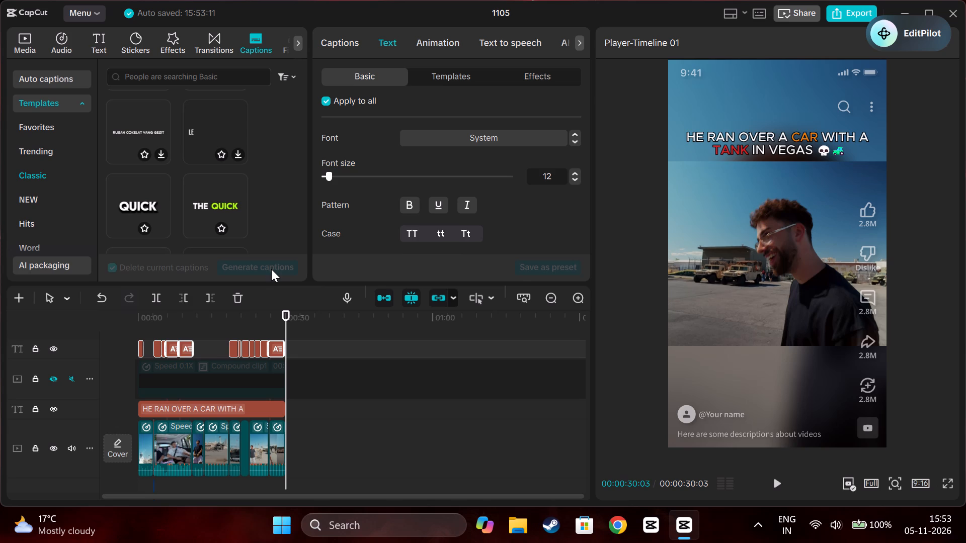
Play from the start to the first caption and move the captions up, horizontally centred, to just inside the sharp picture's lower edge.
{"action": "left_click", "coordinate": [172, 317]}
{"action": "left_click_drag", "start_coordinate": [171, 316], "coordinate": [55, 324]}
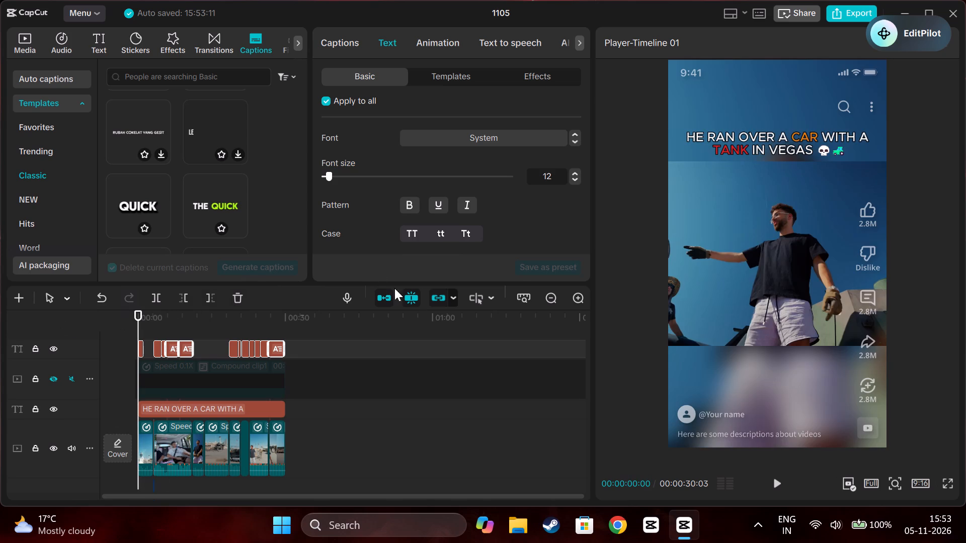
{"action": "left_click", "coordinate": [782, 475]}
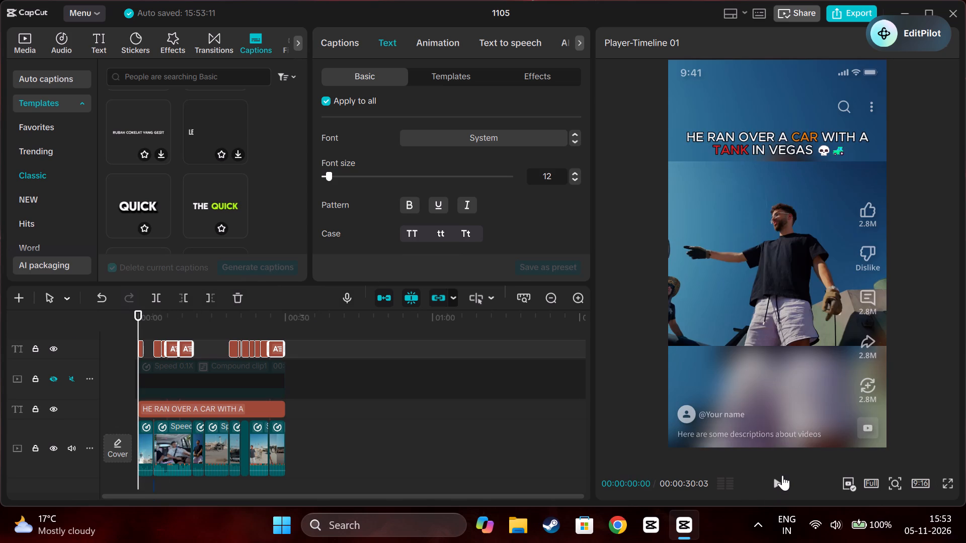
{"action": "left_click", "coordinate": [778, 479]}
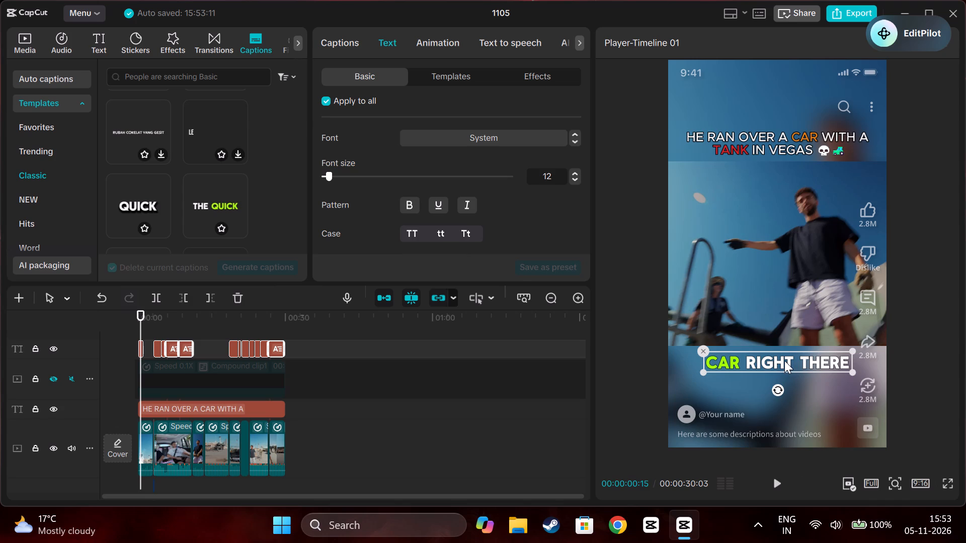
{"action": "left_click_drag", "start_coordinate": [784, 360], "coordinate": [781, 322]}
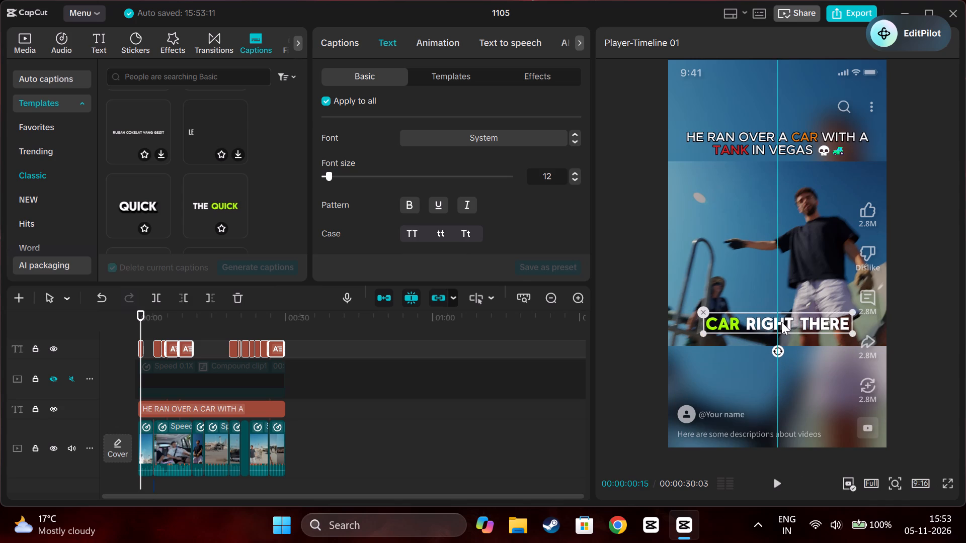
{"action": "left_click_drag", "start_coordinate": [781, 322], "coordinate": [781, 321]}
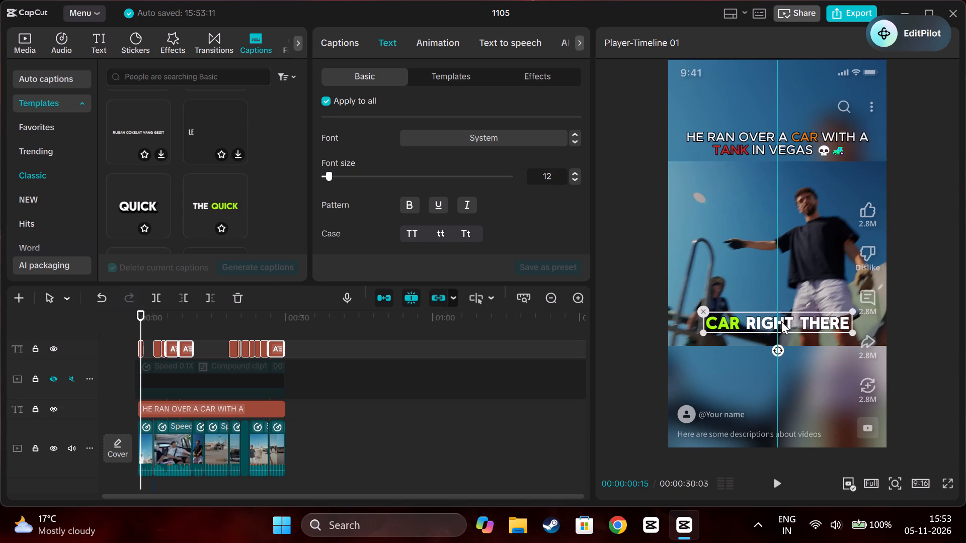
{"action": "left_click_drag", "start_coordinate": [781, 321], "coordinate": [781, 320]}
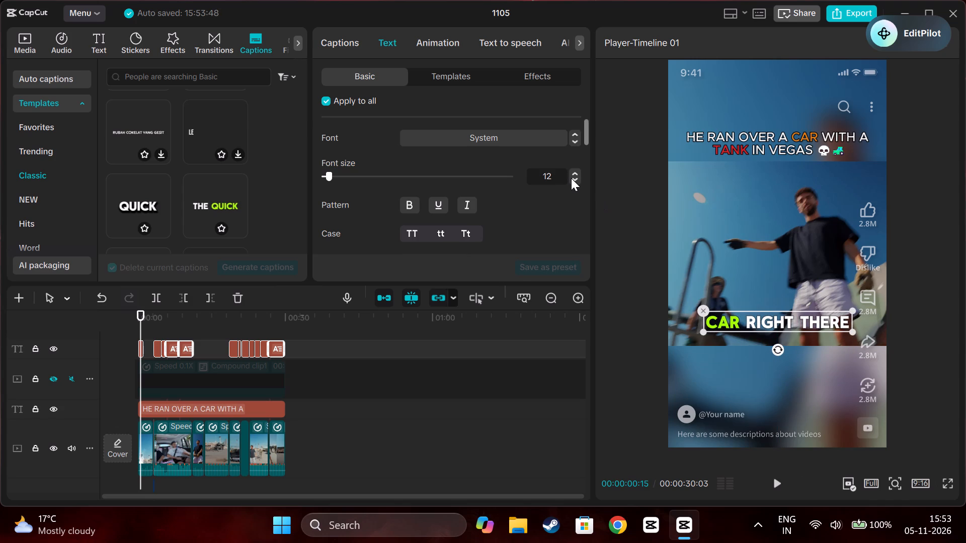
Reduce the font size of all captions to 9.
{"action": "left_click", "coordinate": [573, 178]}
{"action": "left_click", "coordinate": [574, 178]}
{"action": "left_click", "coordinate": [574, 178]}
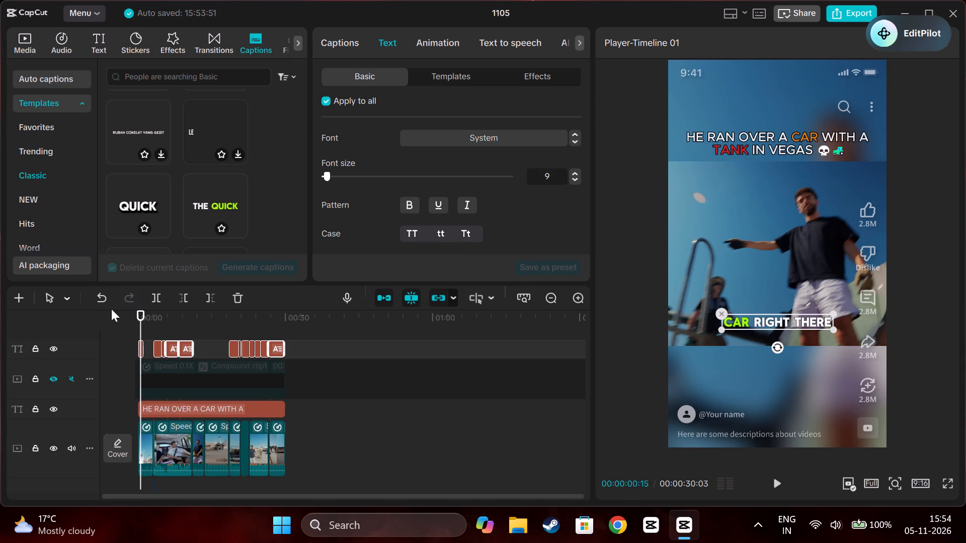
Play the timeline from the start to check the resized captions against the speech.
{"action": "left_click", "coordinate": [119, 336]}
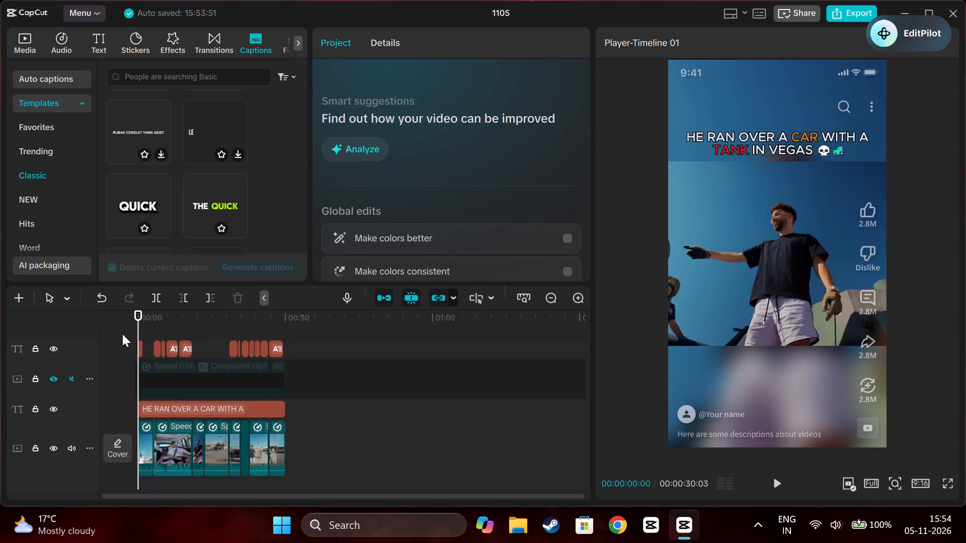
{"action": "key", "text": "space"}
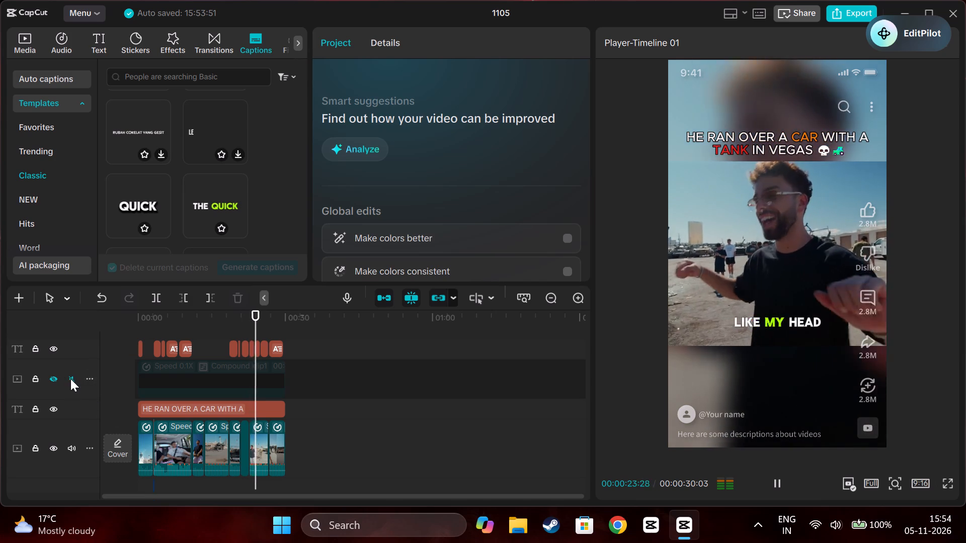
Show the hidden compound clip track with the YouTube logo and channel name, and return the playhead to the start.
{"action": "left_click", "coordinate": [70, 379]}
{"action": "left_click", "coordinate": [49, 379]}
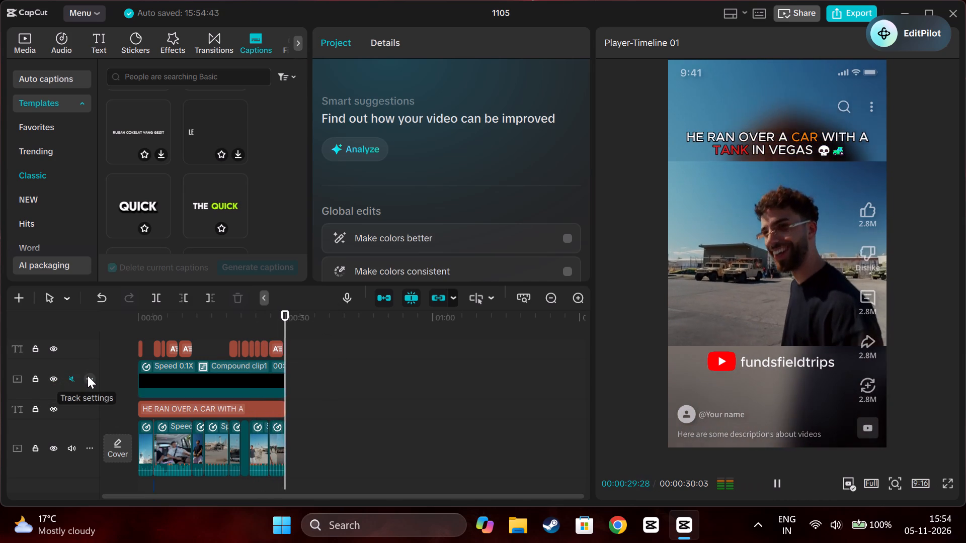
{"action": "left_click", "coordinate": [127, 351]}
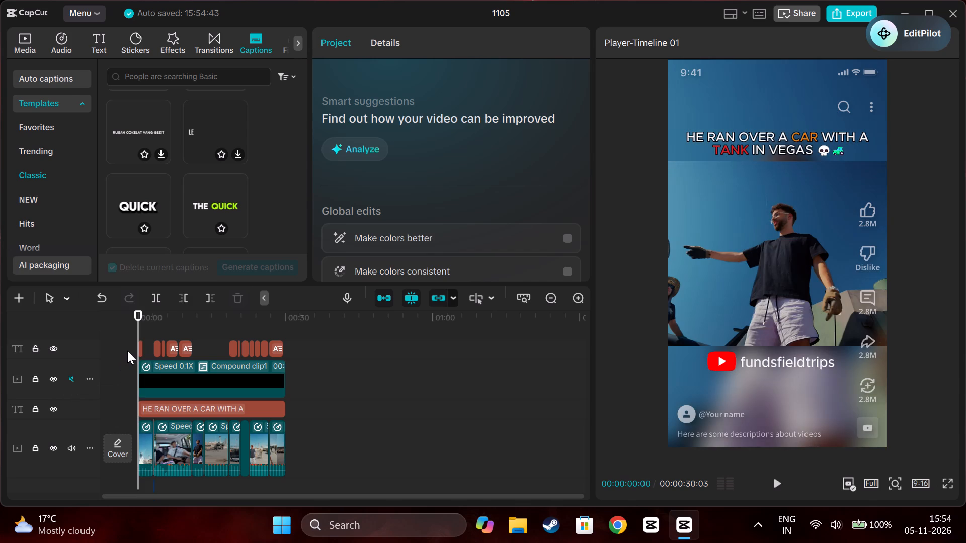
Switch to File Explorer and browse the folders on New Volume (D:) for the audio file.
{"action": "left_click", "coordinate": [519, 529]}
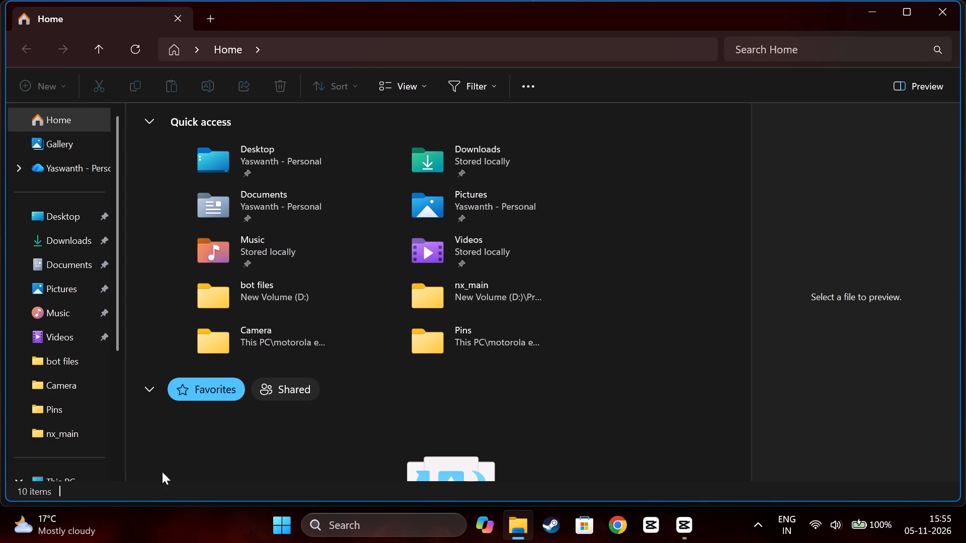
{"action": "left_click", "coordinate": [55, 219]}
{"action": "scroll", "coordinate": [61, 402], "scroll_direction": "down", "scroll_amount": 4}
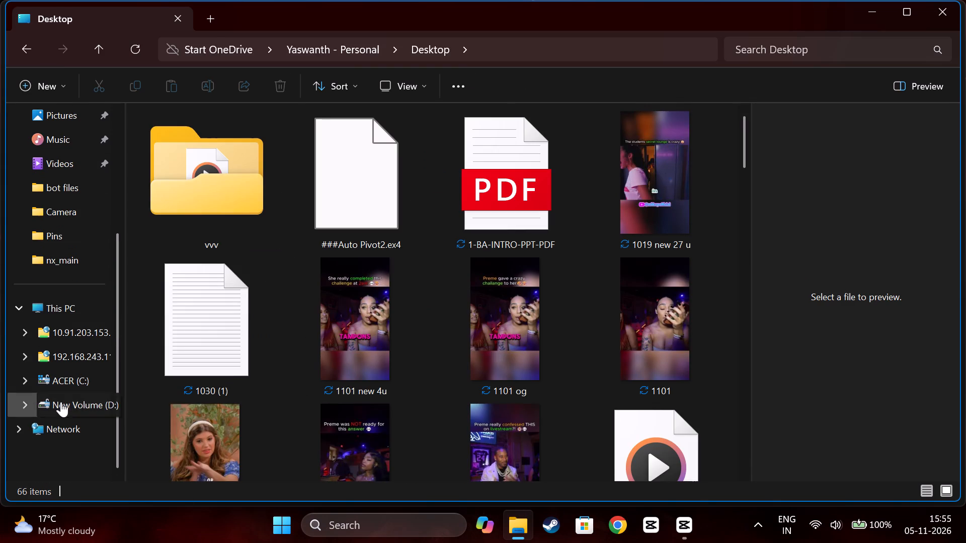
{"action": "left_click", "coordinate": [71, 401]}
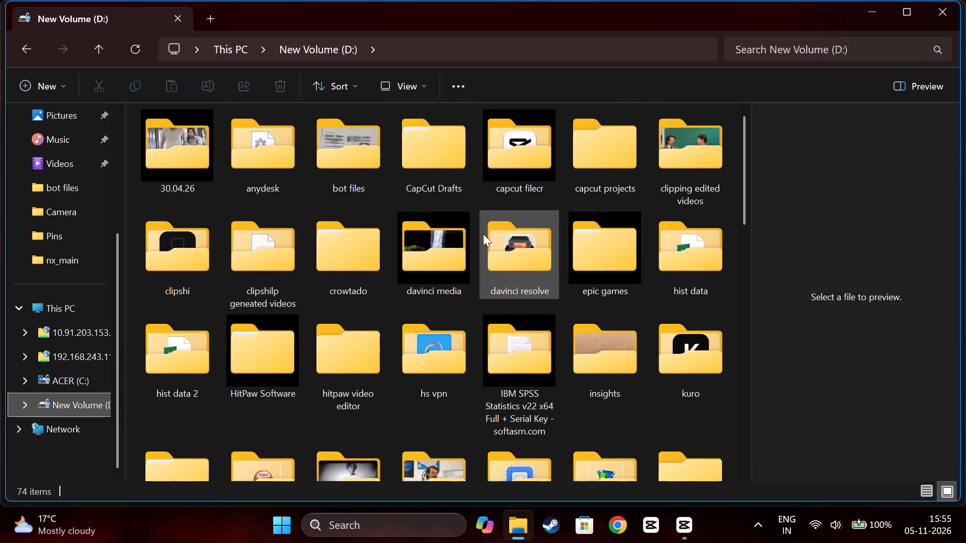
{"action": "scroll", "coordinate": [507, 261], "scroll_direction": "down", "scroll_amount": 2}
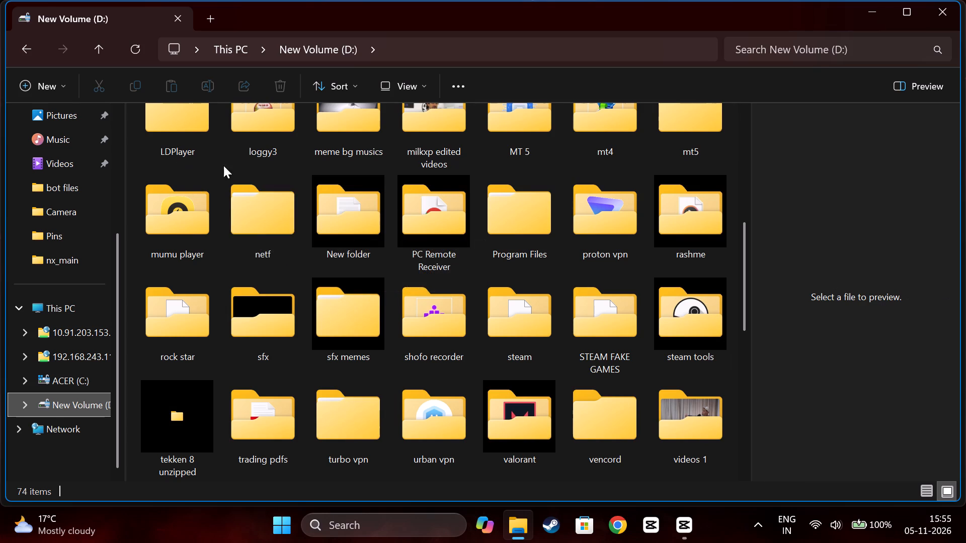
Add the WhatsApp Audio file from the meme bg musics folder to the start of the CapCut timeline, on its own audio track.
{"action": "scroll", "coordinate": [332, 205], "scroll_direction": "up", "scroll_amount": 1}
{"action": "double_click", "coordinate": [357, 296]}
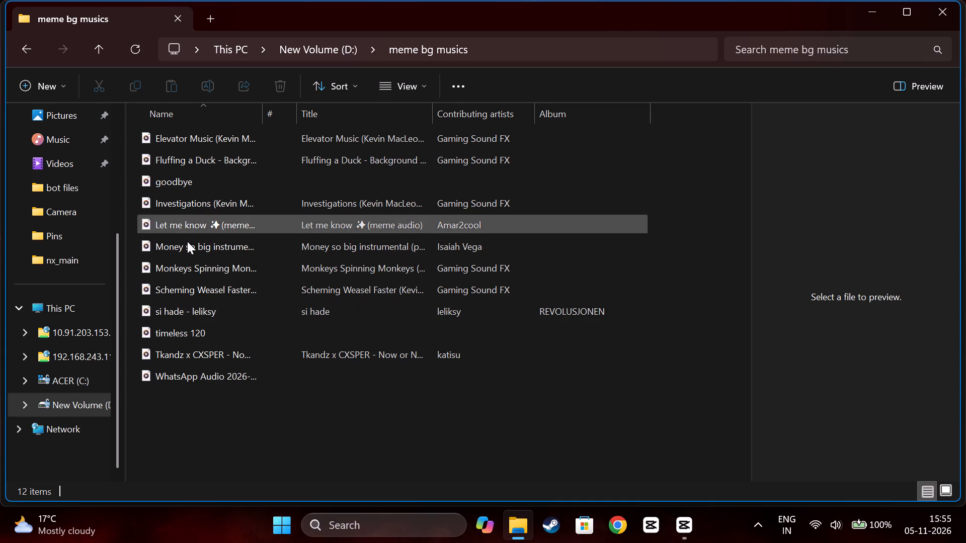
{"action": "left_click_drag", "start_coordinate": [186, 376], "coordinate": [678, 486]}
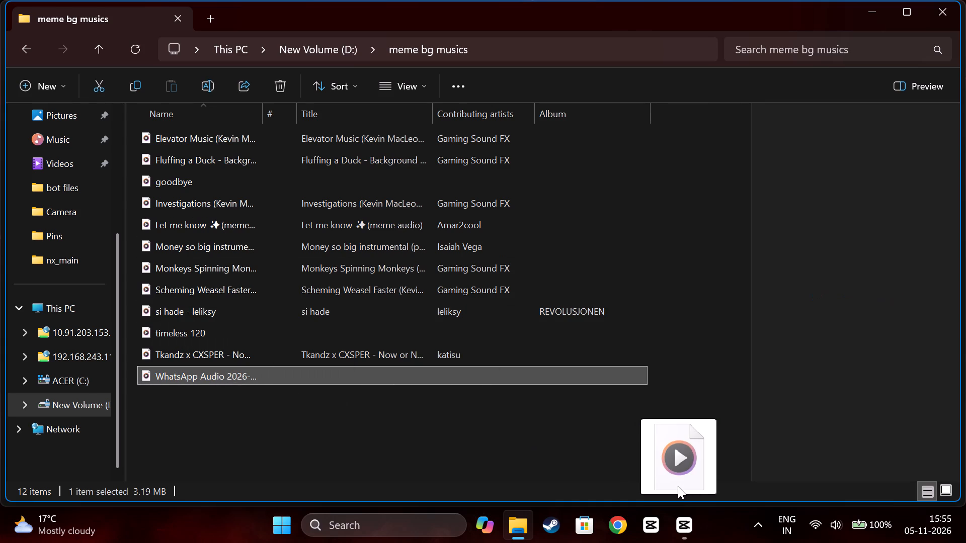
{"action": "left_click_drag", "start_coordinate": [678, 486], "coordinate": [677, 530]}
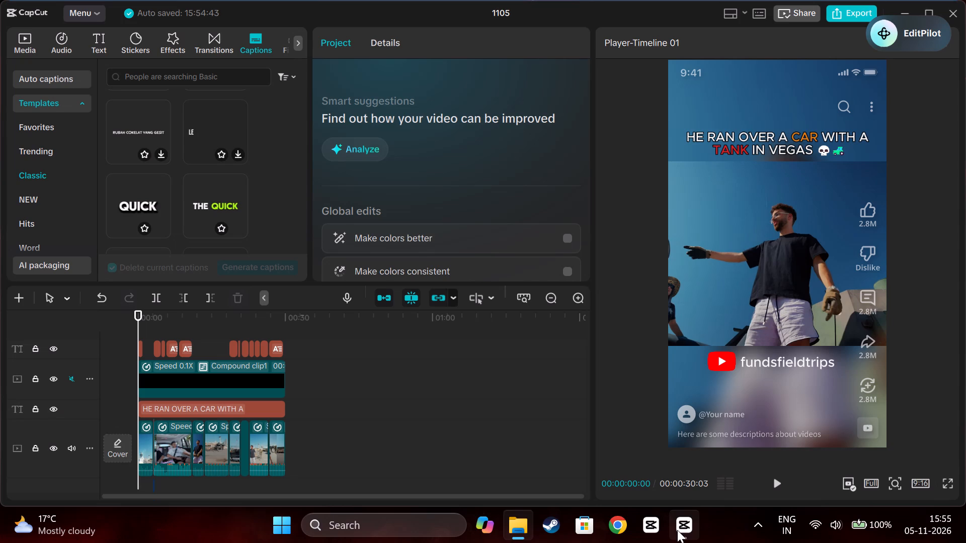
{"action": "left_click_drag", "start_coordinate": [677, 530], "coordinate": [331, 409]}
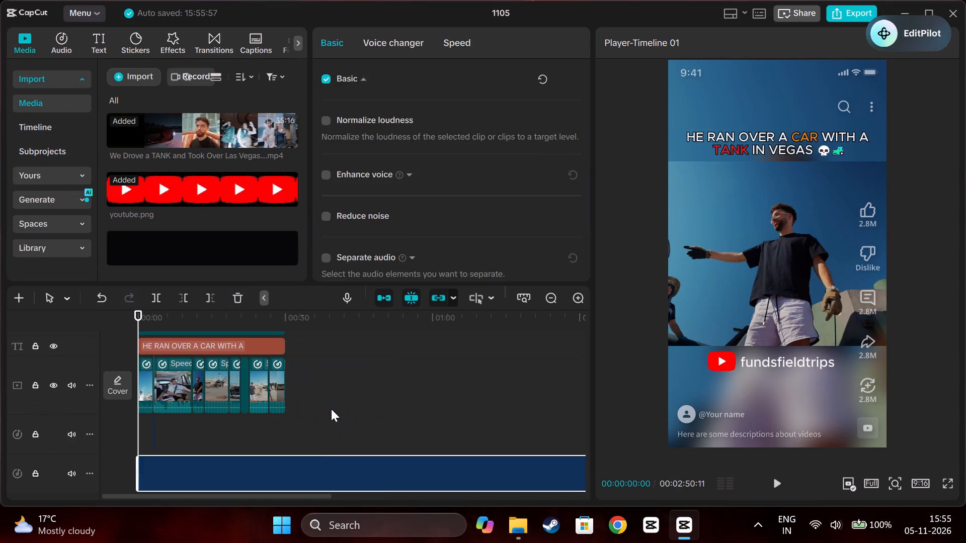
Trim off the part of the background audio beyond the video's end at 00:00:30:03, and return the playhead to the start.
{"action": "left_click_drag", "start_coordinate": [138, 315], "coordinate": [287, 345]}
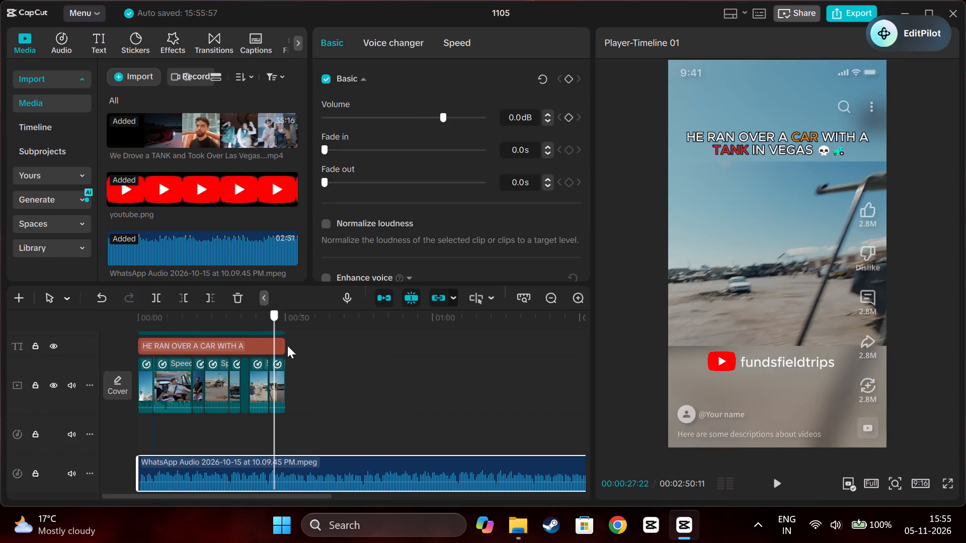
{"action": "left_click_drag", "start_coordinate": [287, 345], "coordinate": [282, 347]}
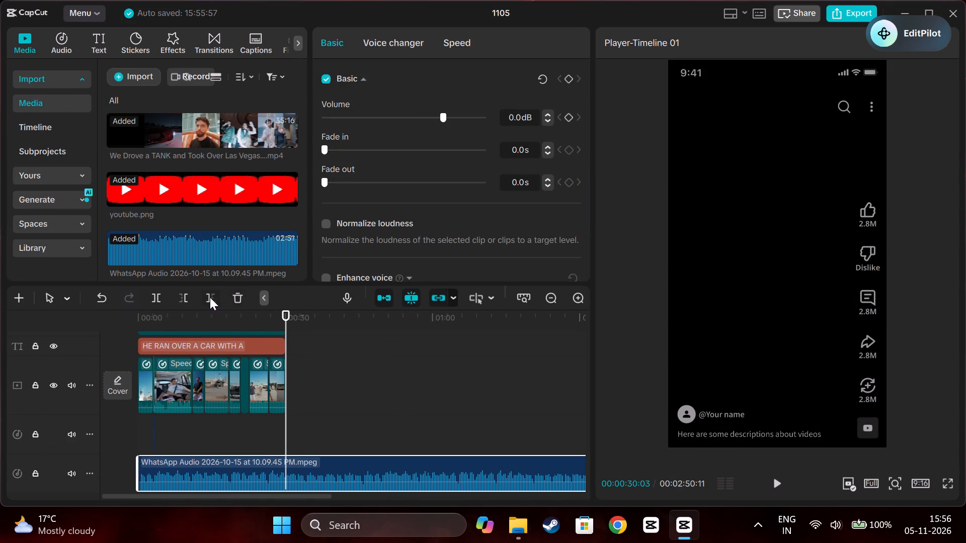
{"action": "left_click", "coordinate": [209, 297]}
{"action": "left_click", "coordinate": [199, 433]}
{"action": "left_click_drag", "start_coordinate": [199, 433], "coordinate": [158, 437]}
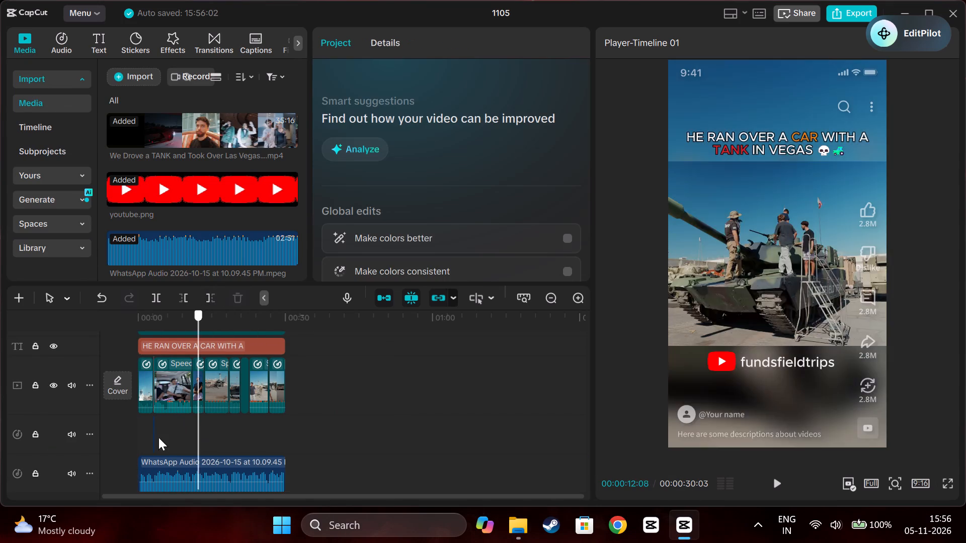
{"action": "left_click_drag", "start_coordinate": [158, 437], "coordinate": [60, 425]}
Lower the volume of the WhatsApp background audio clip to -6.0 dB.
{"action": "left_click", "coordinate": [237, 456]}
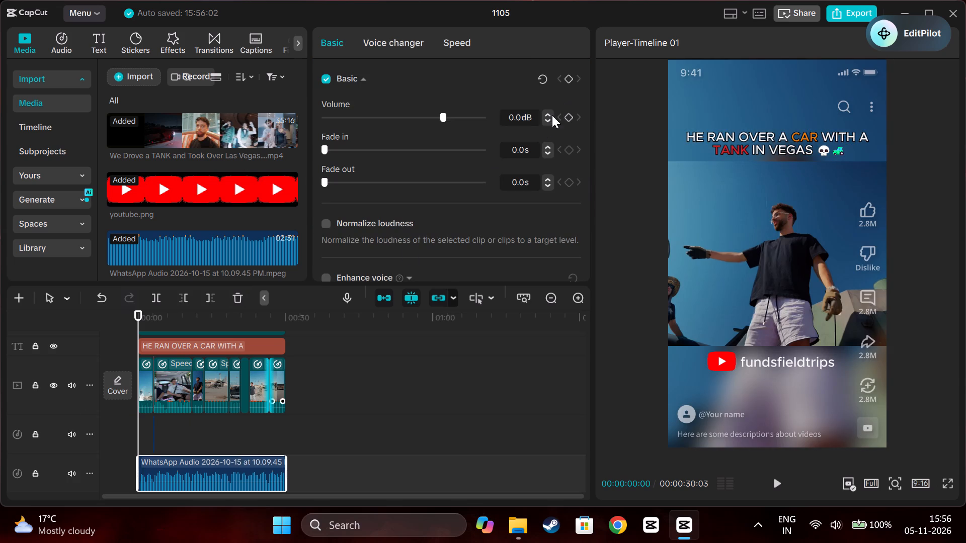
{"action": "left_click", "coordinate": [545, 121]}
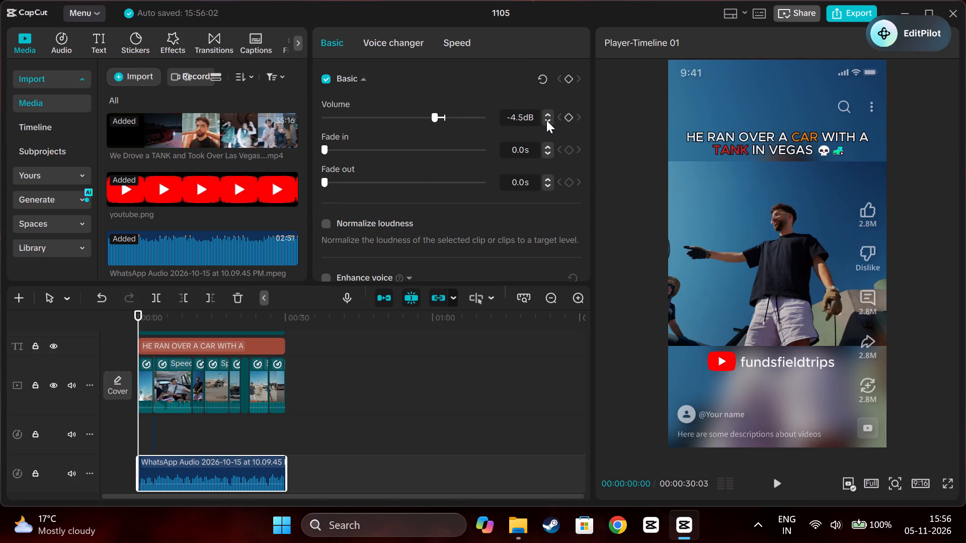
{"action": "triple_click", "coordinate": [546, 120]}
{"action": "triple_click", "coordinate": [546, 120]}
{"action": "triple_click", "coordinate": [546, 120]}
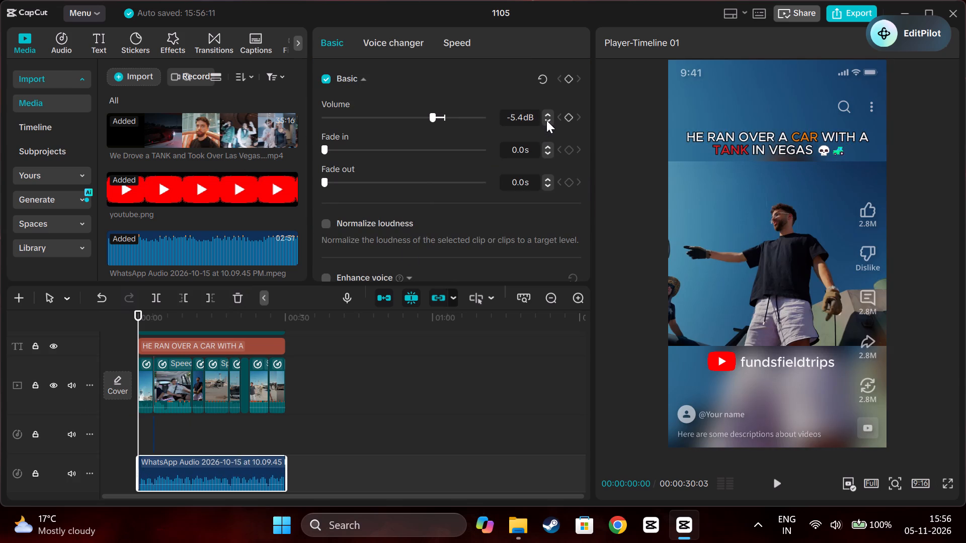
{"action": "triple_click", "coordinate": [546, 120]}
{"action": "left_click", "coordinate": [546, 120]}
{"action": "double_click", "coordinate": [546, 120]}
Play the timeline from the start to the end to check the background music level against the speech.
{"action": "left_click", "coordinate": [778, 481]}
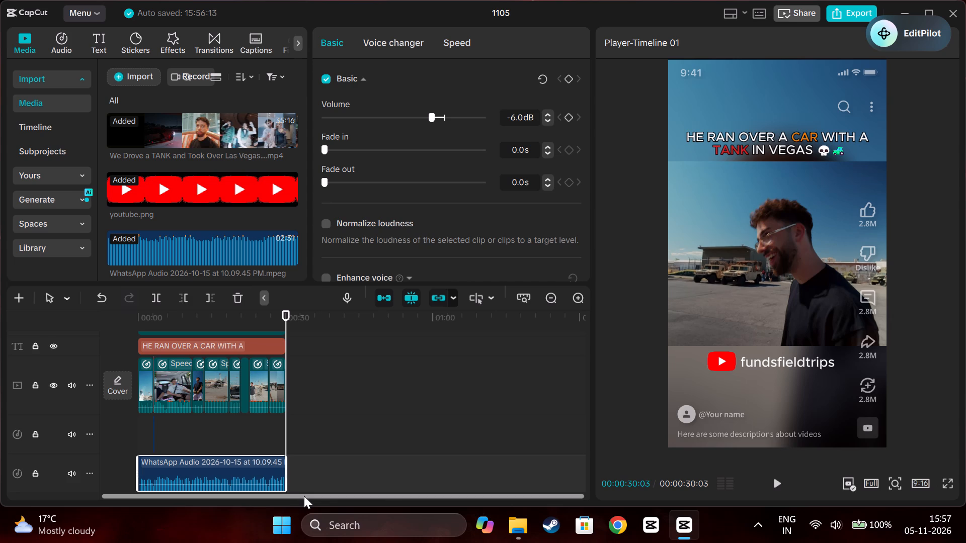
Deselect the WhatsApp audio clip and return the playhead to the start of the timeline.
{"action": "left_click", "coordinate": [204, 444]}
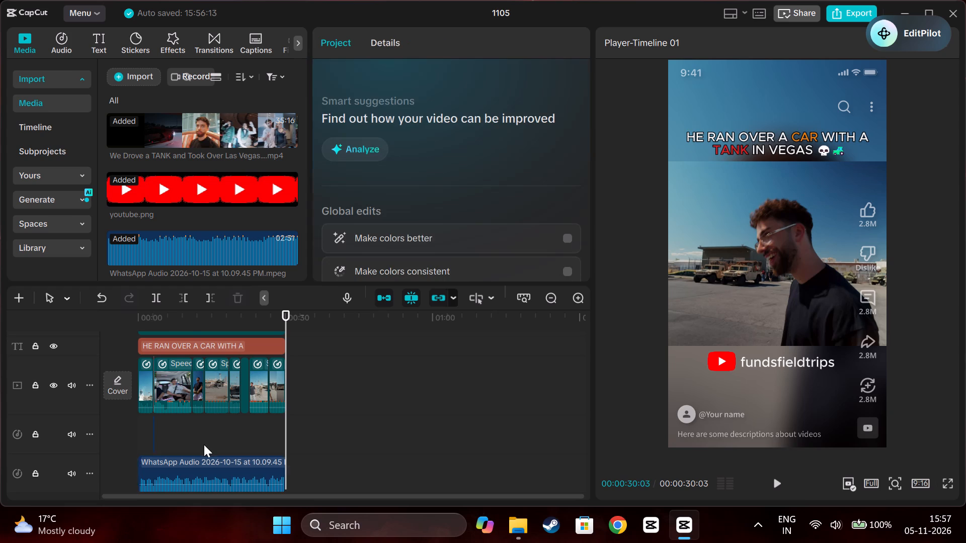
{"action": "left_click_drag", "start_coordinate": [204, 444], "coordinate": [98, 438]}
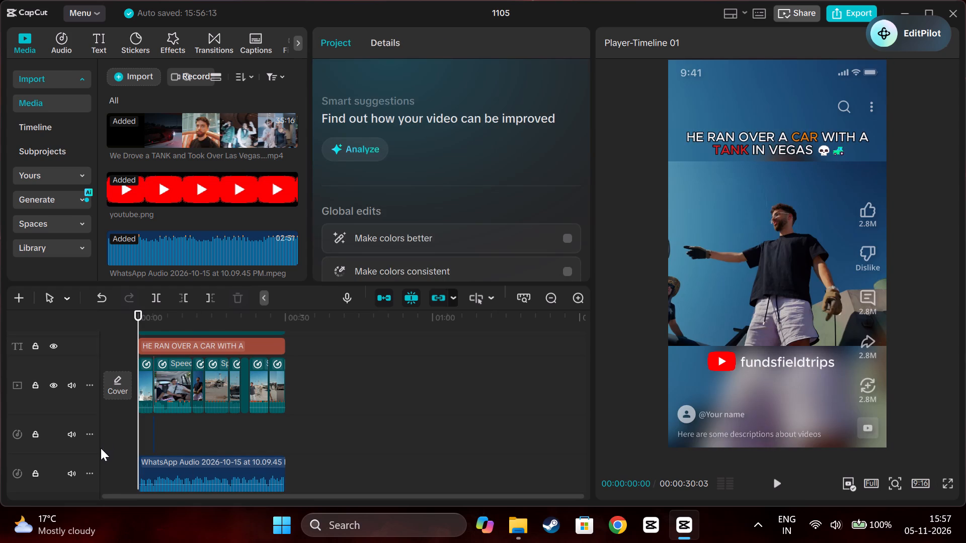
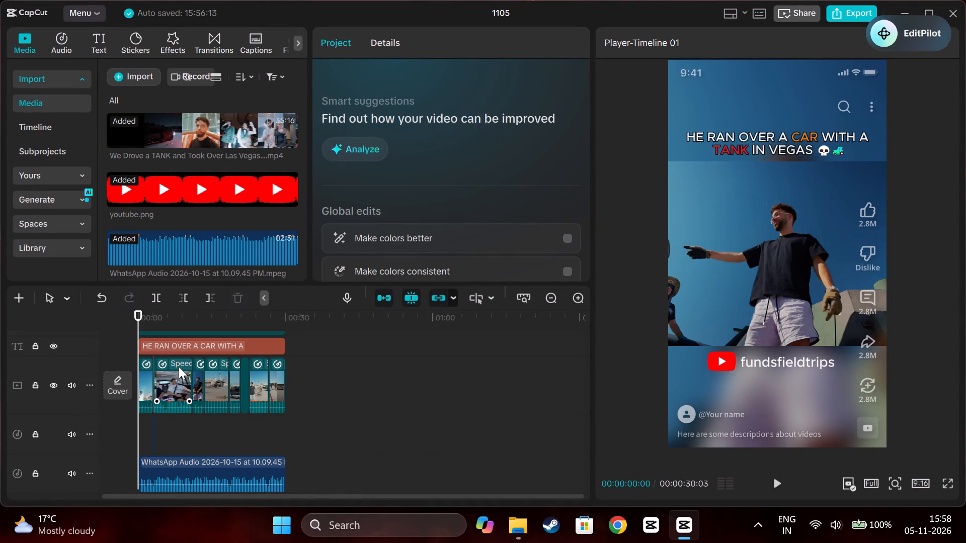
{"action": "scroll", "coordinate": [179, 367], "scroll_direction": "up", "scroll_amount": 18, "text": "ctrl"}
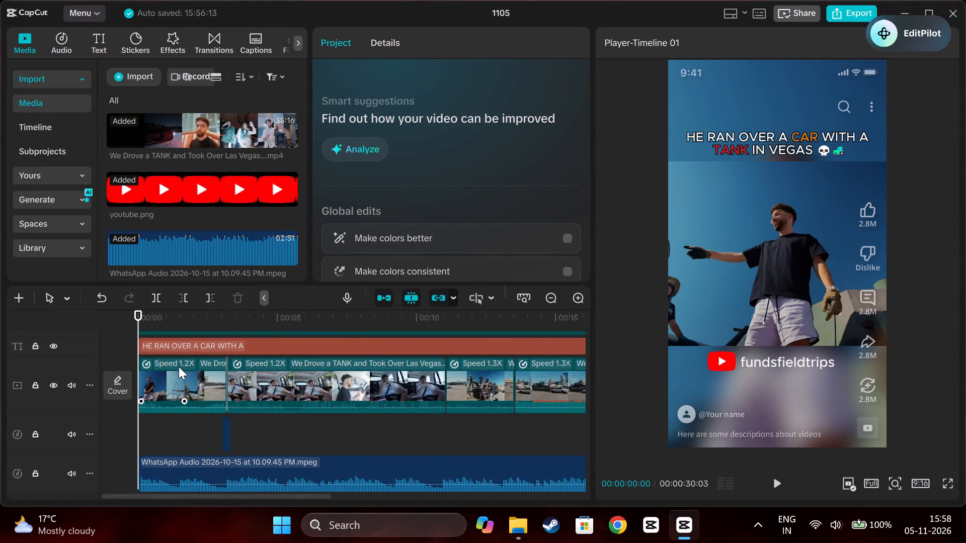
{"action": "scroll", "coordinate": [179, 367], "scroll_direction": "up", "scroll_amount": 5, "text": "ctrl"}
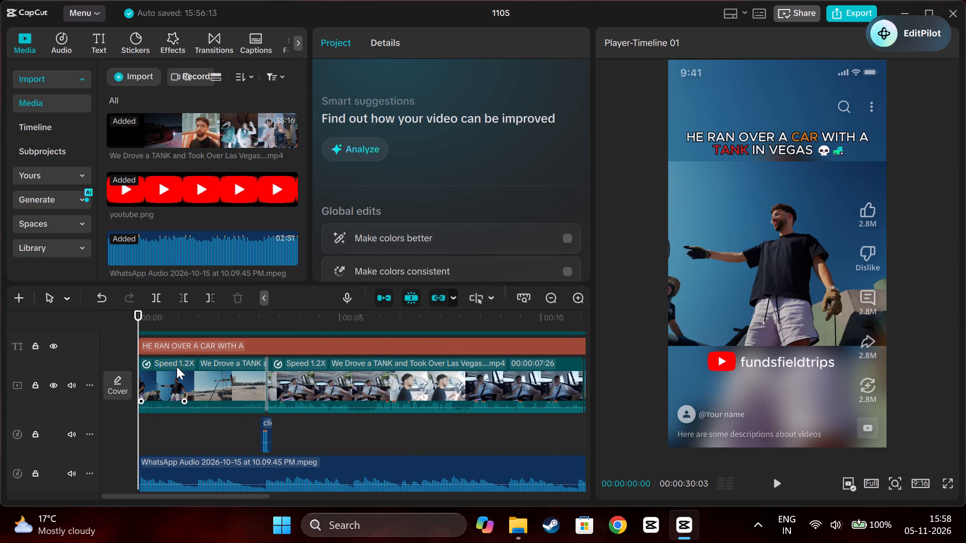
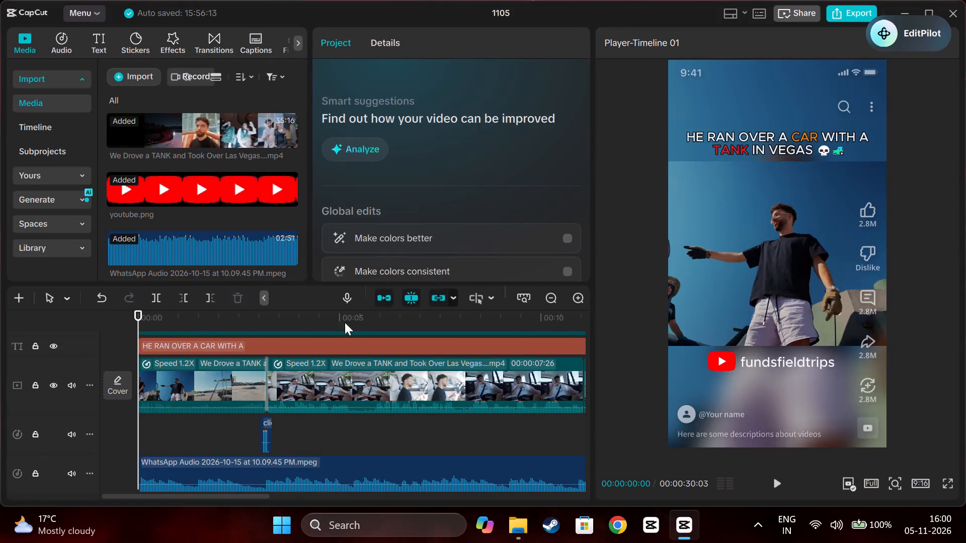
Play the whole timeline from the start to review the short.
{"action": "left_click", "coordinate": [776, 485]}
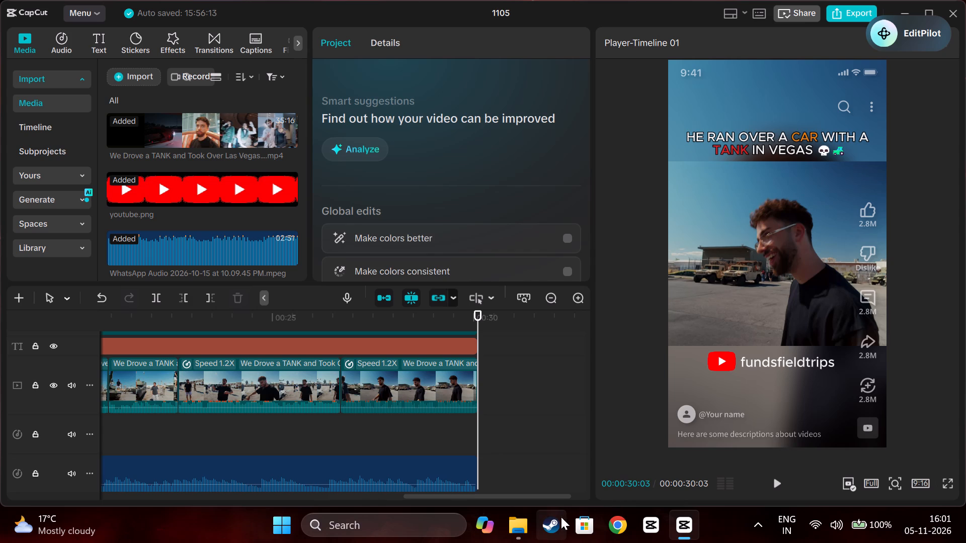
Lower the volume of the WhatsApp background audio clip to about -7 dB.
{"action": "right_click_drag", "start_coordinate": [379, 495], "coordinate": [288, 478]}
{"action": "left_click", "coordinate": [274, 475]}
{"action": "scroll", "coordinate": [266, 464], "scroll_direction": "right", "scroll_amount": 2}
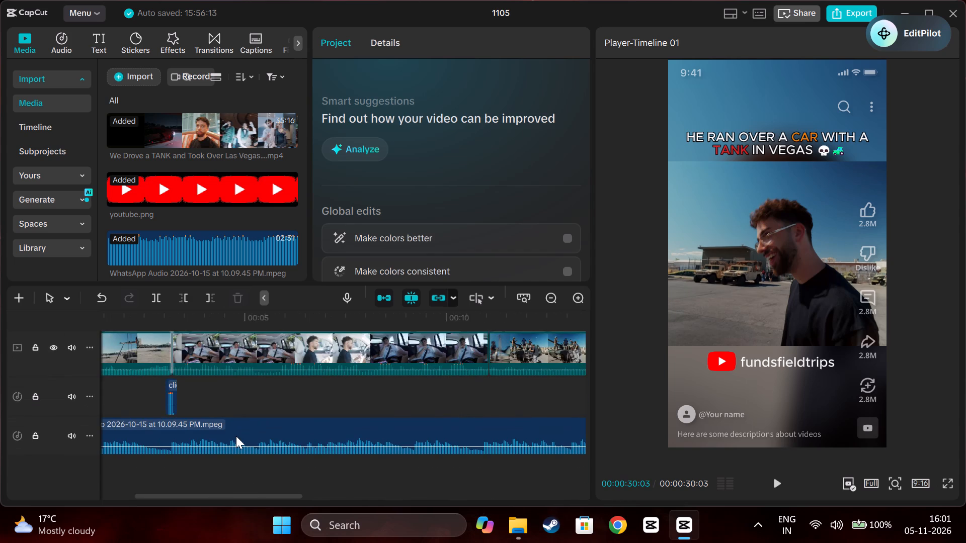
{"action": "scroll", "coordinate": [236, 436], "scroll_direction": "right", "scroll_amount": 2}
{"action": "left_click", "coordinate": [236, 436]}
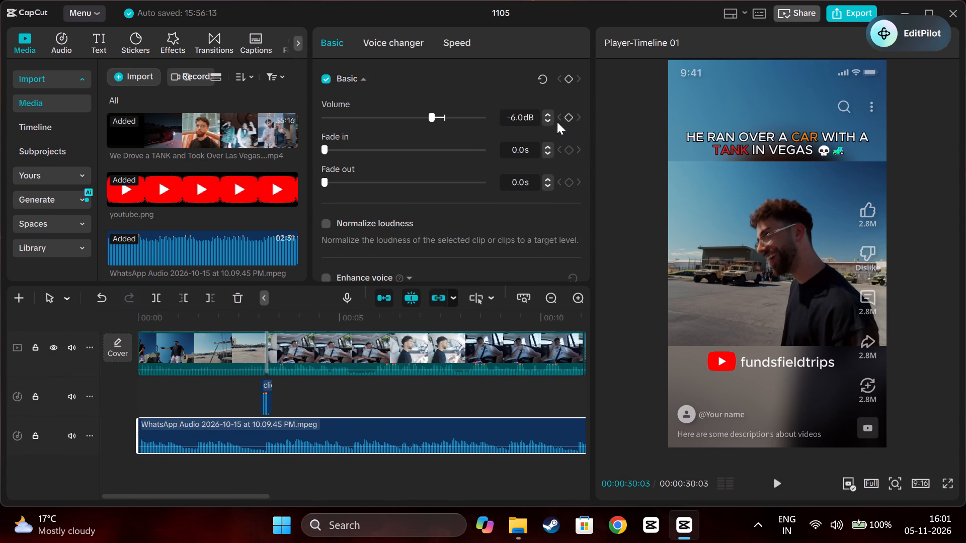
{"action": "triple_click", "coordinate": [545, 119]}
{"action": "triple_click", "coordinate": [545, 119]}
{"action": "double_click", "coordinate": [545, 119]}
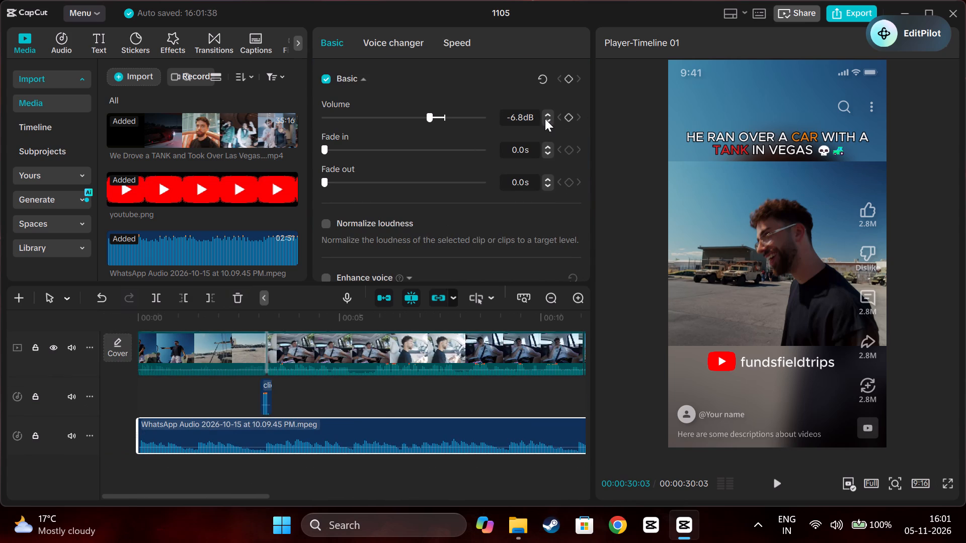
{"action": "left_click", "coordinate": [545, 119]}
{"action": "left_click", "coordinate": [545, 119]}
Play the short from the beginning up to about 13 seconds to check the new background audio level.
{"action": "left_click", "coordinate": [164, 398]}
{"action": "left_click_drag", "start_coordinate": [164, 398], "coordinate": [146, 397]}
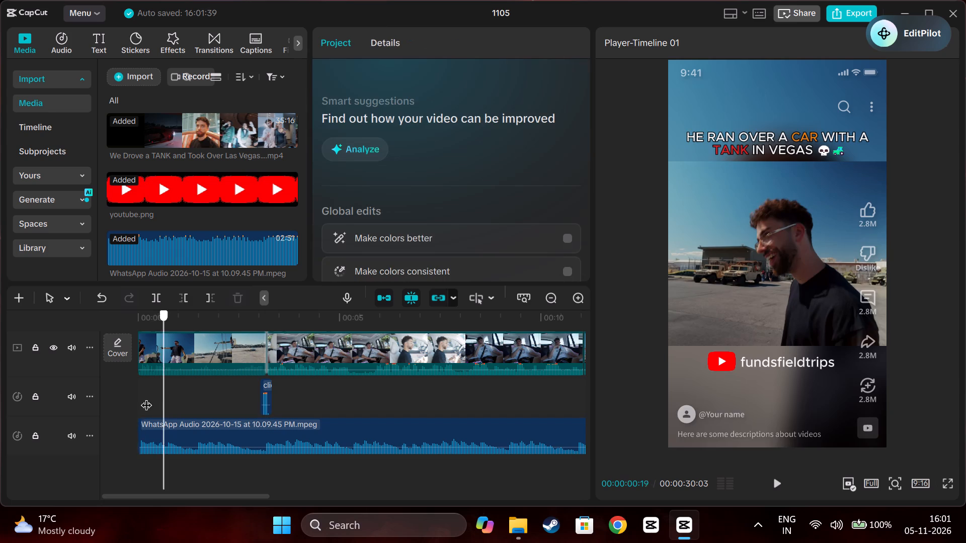
{"action": "left_click_drag", "start_coordinate": [146, 397], "coordinate": [106, 405]}
{"action": "key", "text": "space"}
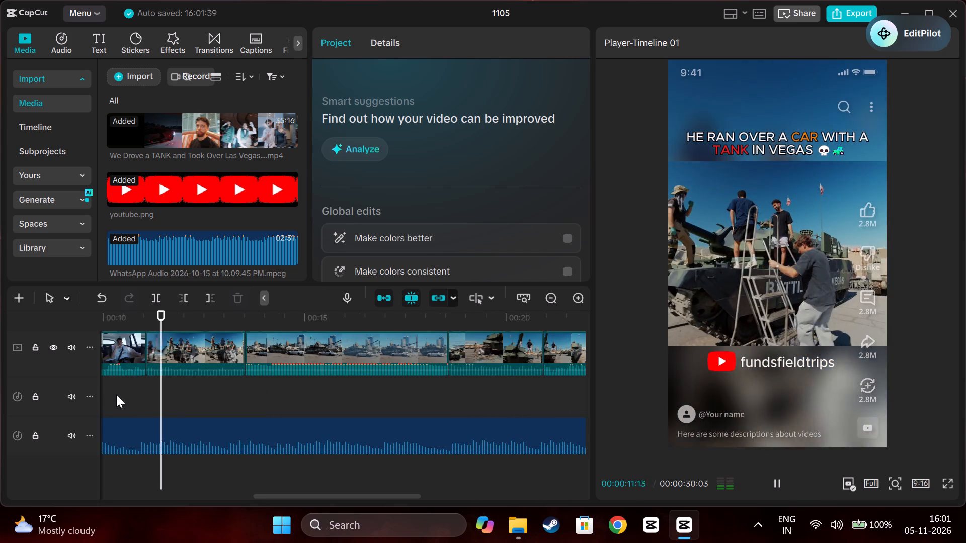
{"action": "key", "text": "space"}
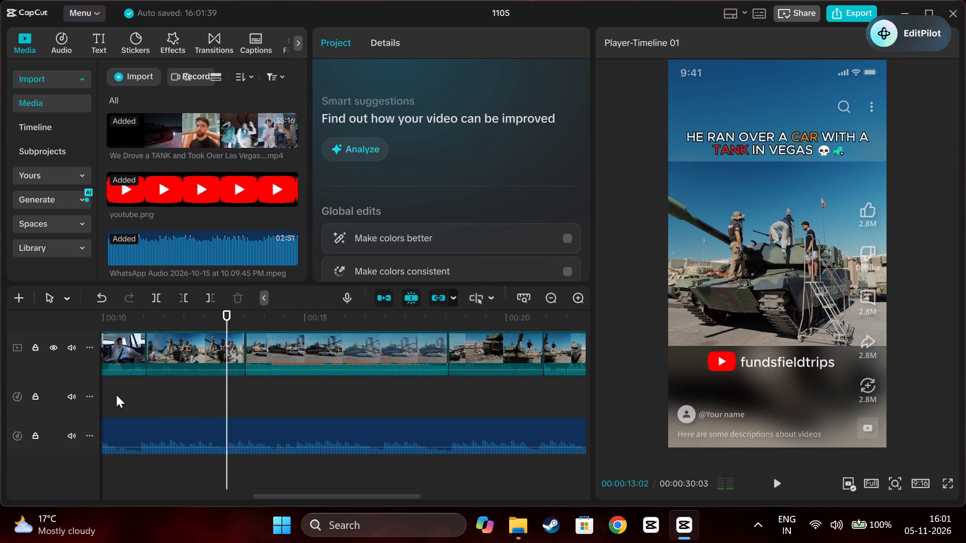
Read through the text of the first four captions, from "check out the car" to "let me call battlefield", checking for wording to censor.
{"action": "scroll", "coordinate": [116, 395], "scroll_direction": "right", "scroll_amount": 4}
{"action": "scroll", "coordinate": [182, 394], "scroll_direction": "up", "scroll_amount": 5}
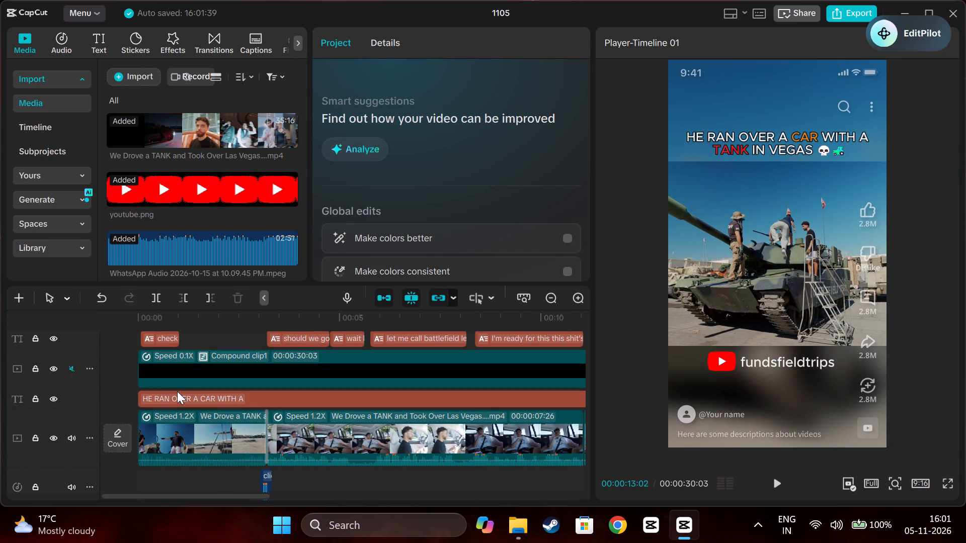
{"action": "left_click", "coordinate": [163, 340]}
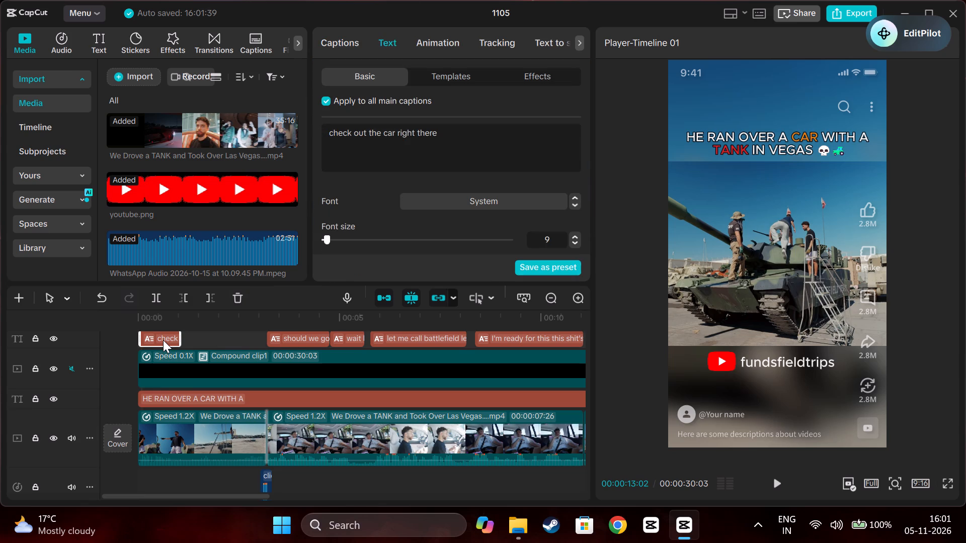
{"action": "left_click", "coordinate": [303, 342]}
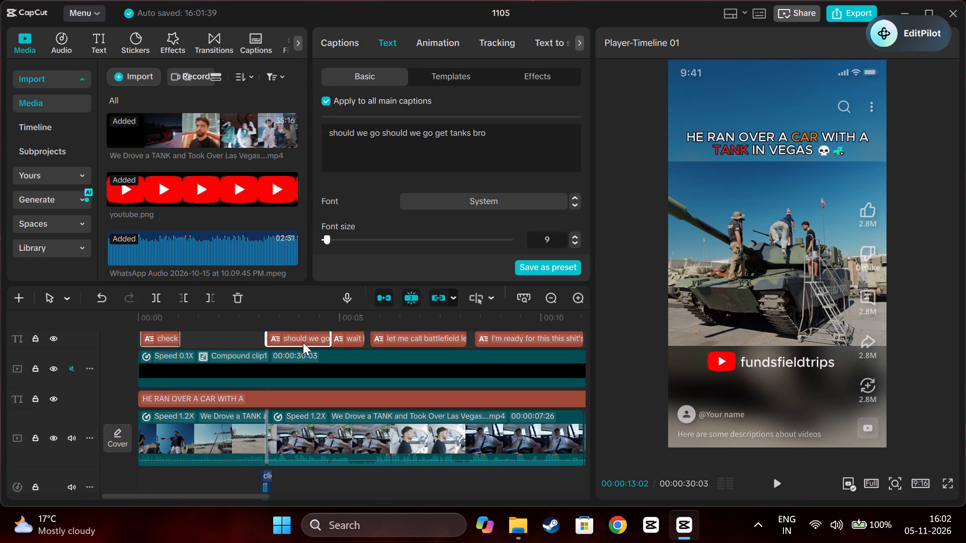
{"action": "left_click", "coordinate": [341, 341]}
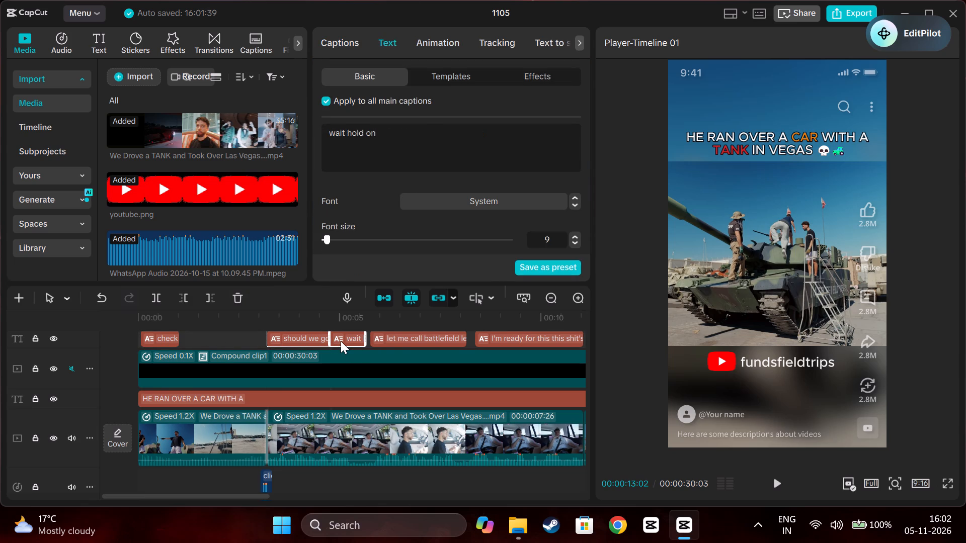
{"action": "left_click", "coordinate": [397, 338]}
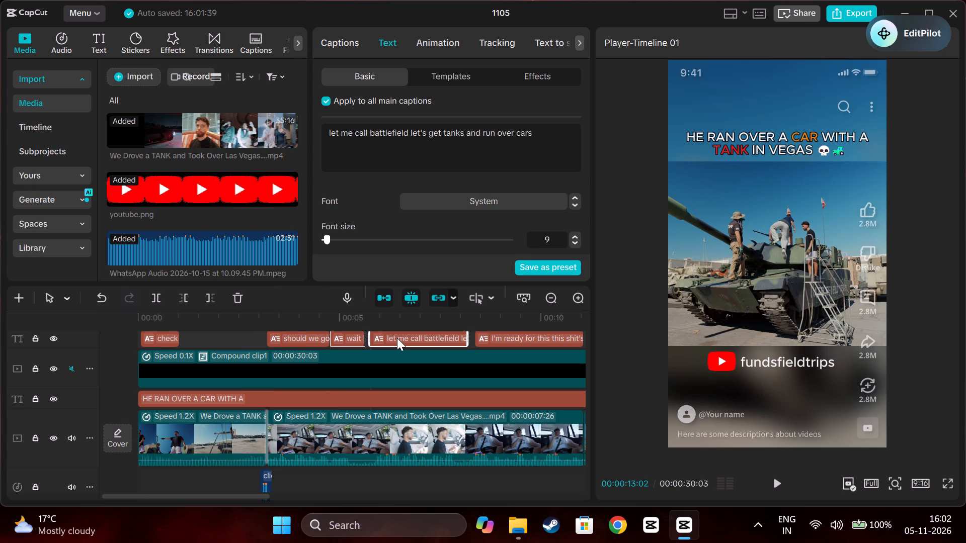
{"action": "scroll", "coordinate": [397, 338], "scroll_direction": "left", "scroll_amount": 1}
Censor the profanity in the "I'm ready for this" caption with asterisks, giving "sh*t's", "f*cking" and "motherf*cker".
{"action": "left_click", "coordinate": [397, 338]}
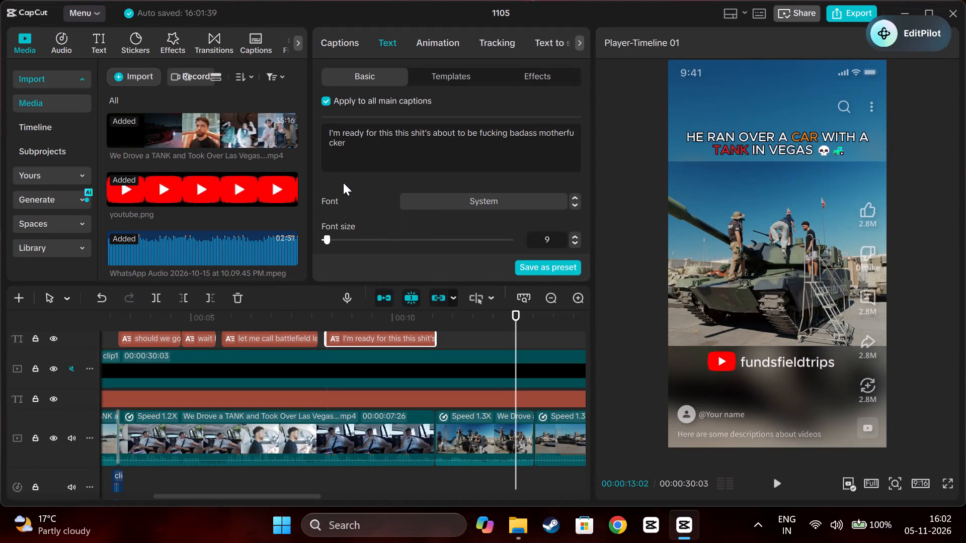
{"action": "left_click", "coordinate": [421, 131]}
{"action": "key", "text": "BackSpace"}
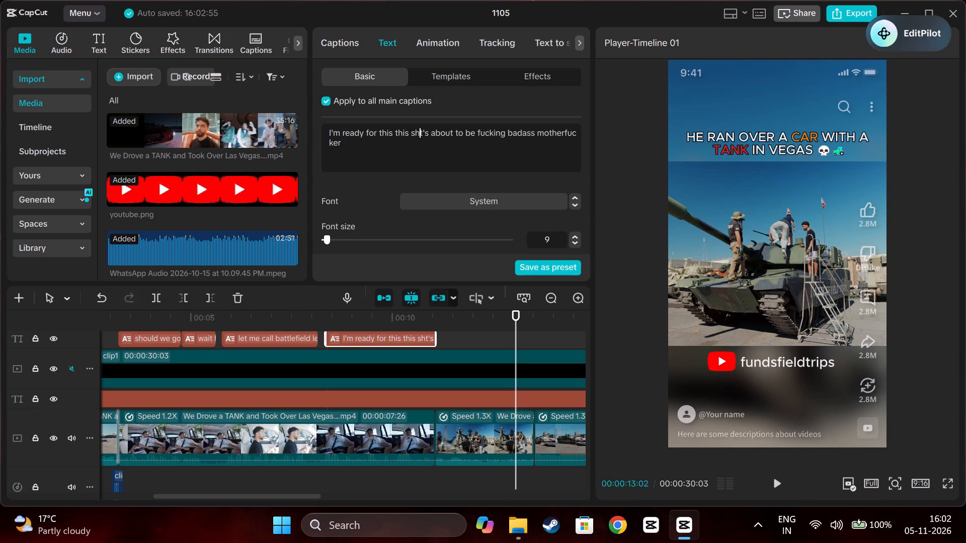
{"action": "key", "text": "shift+asterisk"}
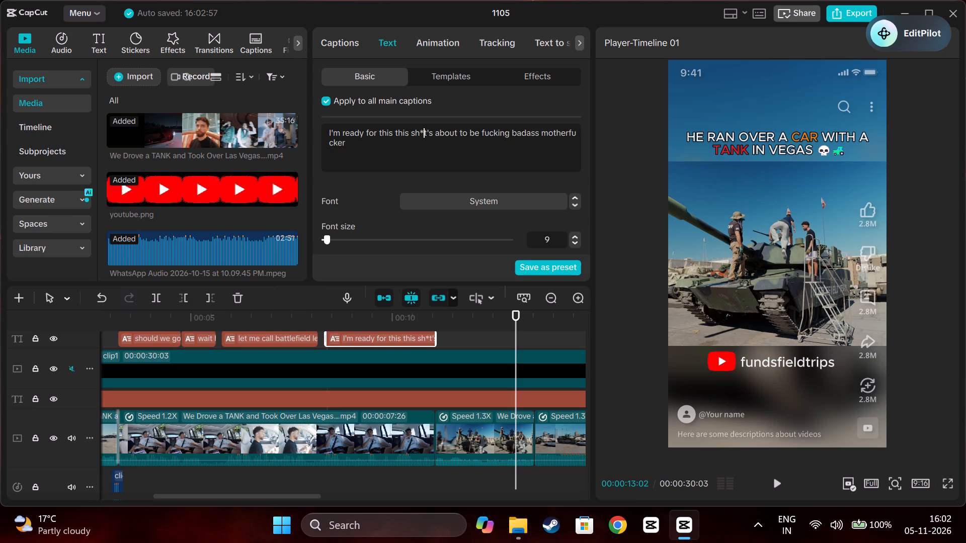
{"action": "left_click", "coordinate": [489, 132]}
{"action": "key", "text": "BackSpace"}
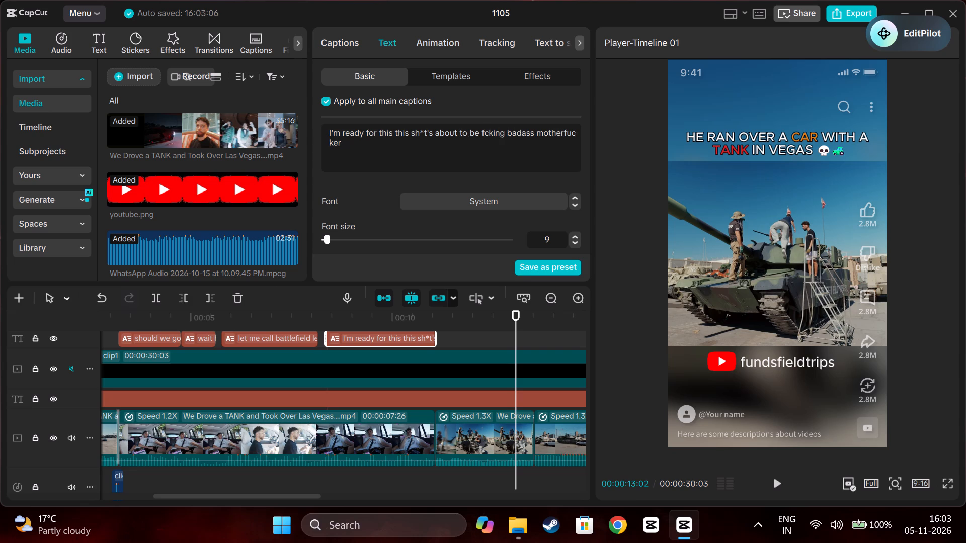
{"action": "key", "text": "shift+asterisk"}
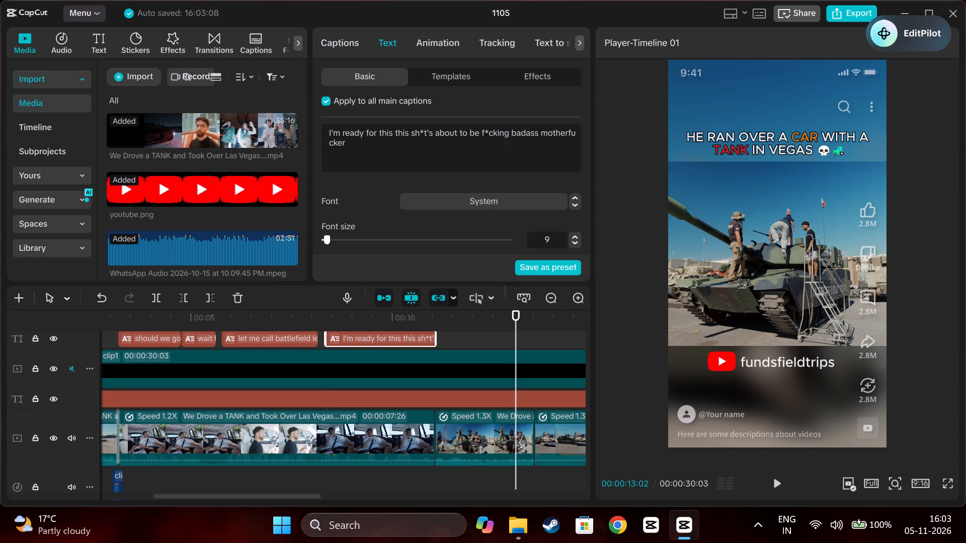
{"action": "left_click", "coordinate": [577, 133]}
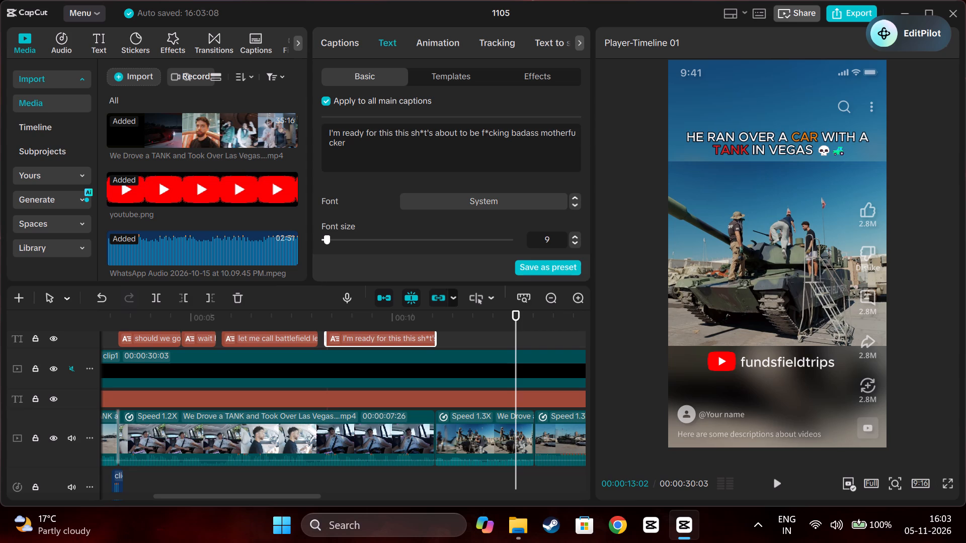
{"action": "left_click", "coordinate": [577, 133]}
{"action": "key", "text": "Right"}
{"action": "key", "text": "BackSpace"}
{"action": "key", "text": "shift+asterisk"}
Read the text of the captions from "it was crazy I got" through "like my head just swings back", checking for wording to censor.
{"action": "scroll", "coordinate": [501, 395], "scroll_direction": "left", "scroll_amount": 1}
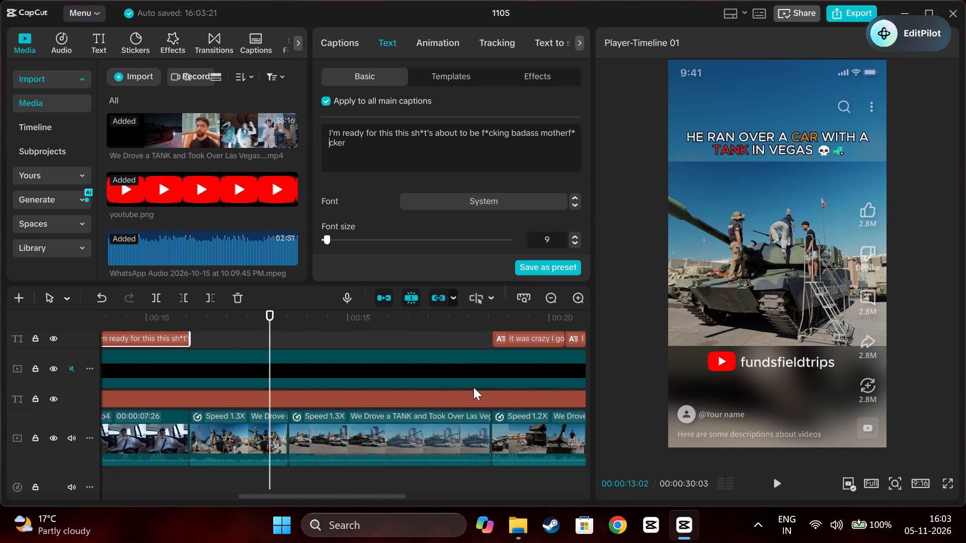
{"action": "scroll", "coordinate": [473, 387], "scroll_direction": "left", "scroll_amount": 1}
{"action": "left_click", "coordinate": [462, 342]}
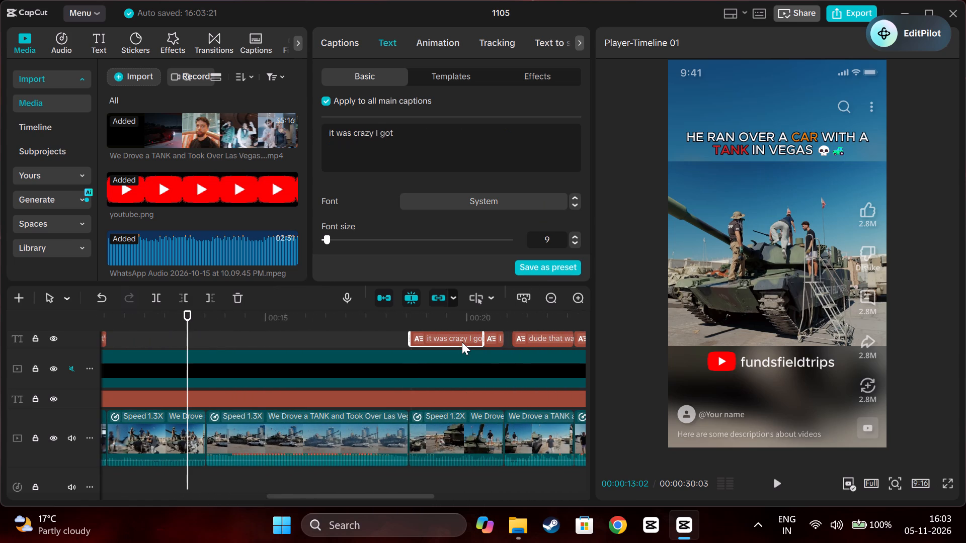
{"action": "scroll", "coordinate": [462, 342], "scroll_direction": "left", "scroll_amount": 1}
{"action": "left_click", "coordinate": [378, 339]}
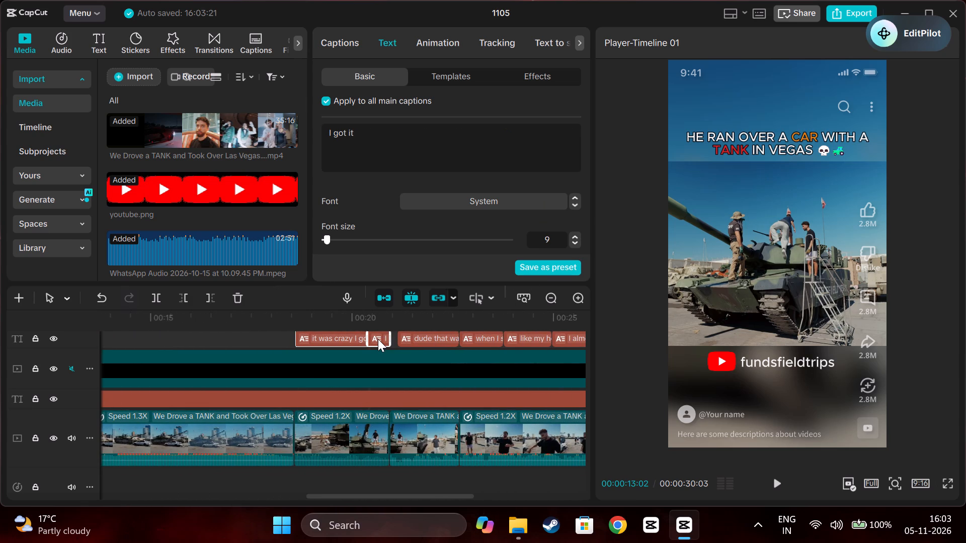
{"action": "scroll", "coordinate": [378, 339], "scroll_direction": "left", "scroll_amount": 1}
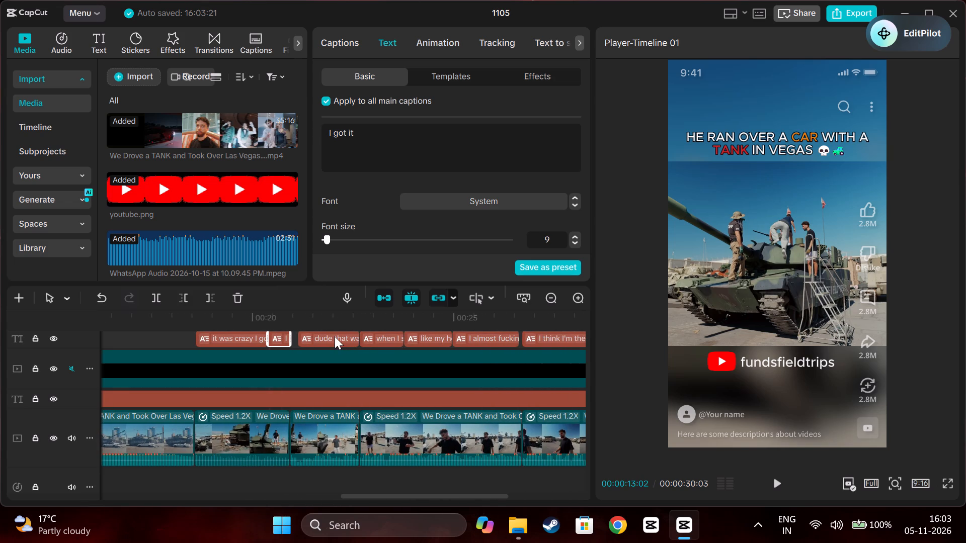
{"action": "left_click", "coordinate": [335, 336]}
{"action": "scroll", "coordinate": [335, 336], "scroll_direction": "left", "scroll_amount": 1}
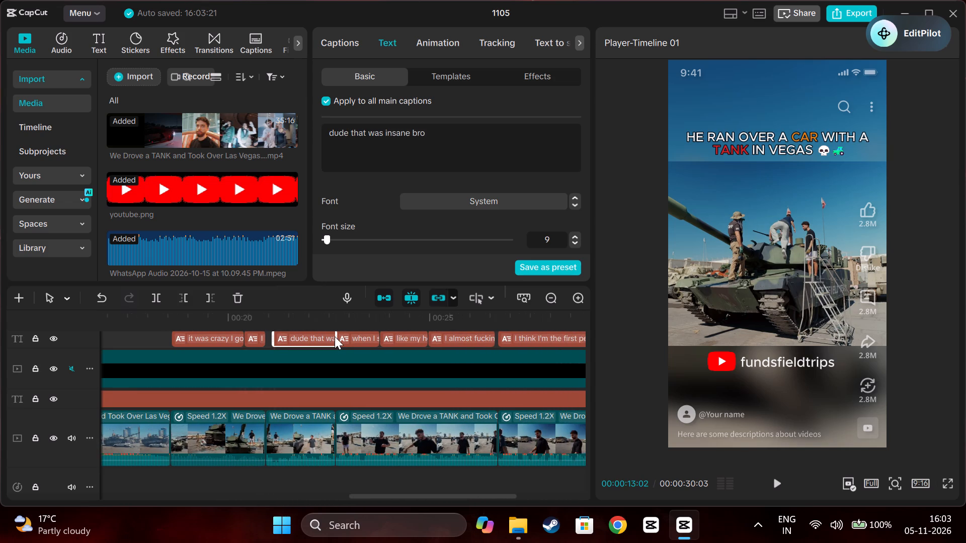
{"action": "scroll", "coordinate": [335, 336], "scroll_direction": "left", "scroll_amount": 1}
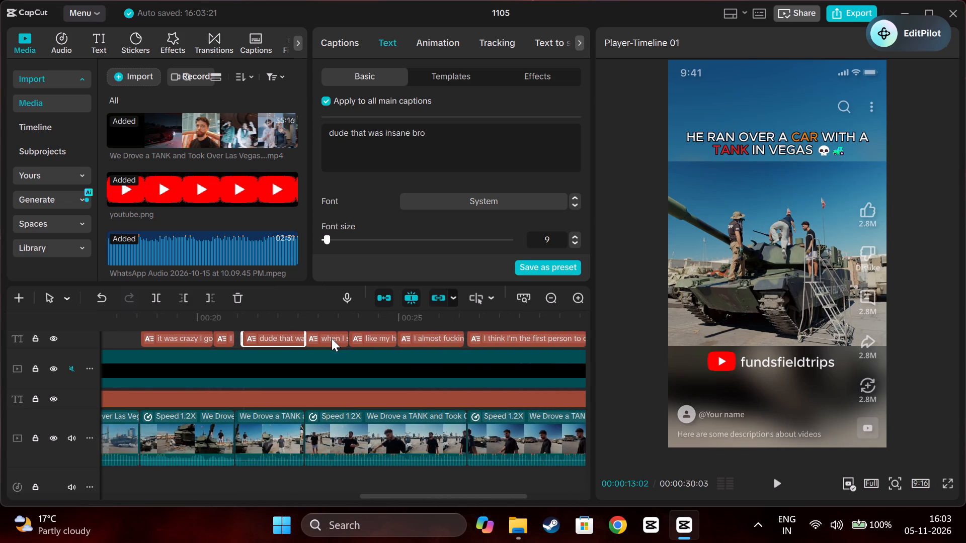
{"action": "left_click", "coordinate": [332, 338]}
{"action": "scroll", "coordinate": [332, 338], "scroll_direction": "left", "scroll_amount": 1}
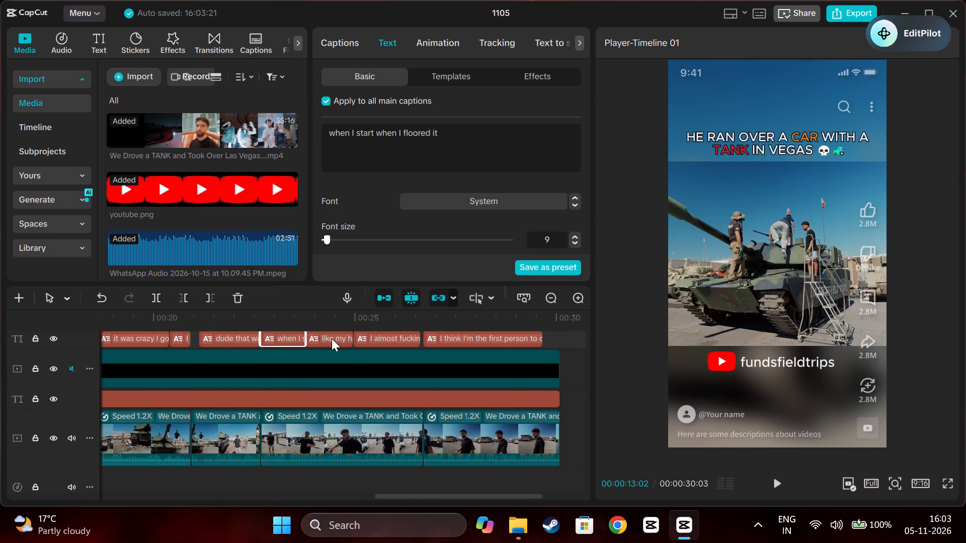
{"action": "scroll", "coordinate": [332, 338], "scroll_direction": "left", "scroll_amount": 1}
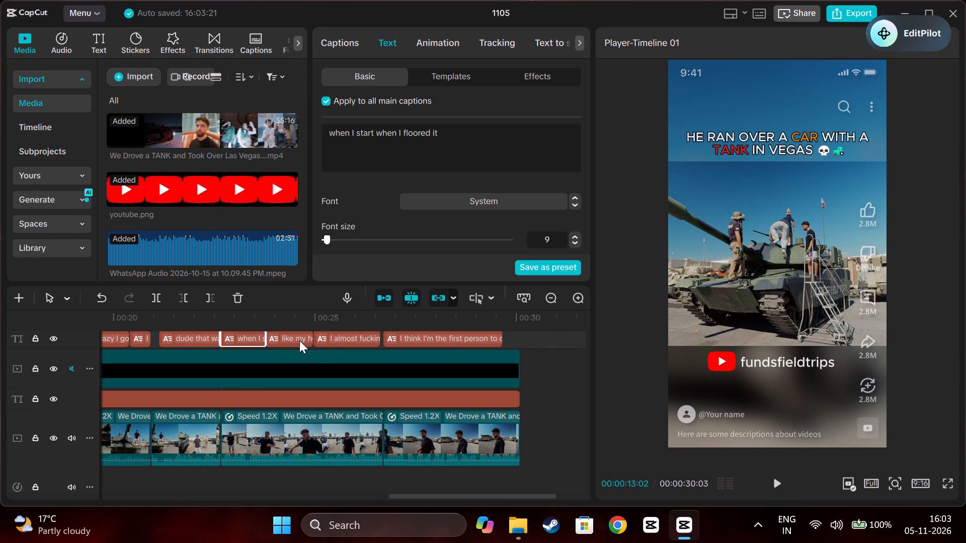
{"action": "left_click", "coordinate": [299, 340]}
{"action": "scroll", "coordinate": [299, 340], "scroll_direction": "left", "scroll_amount": 1}
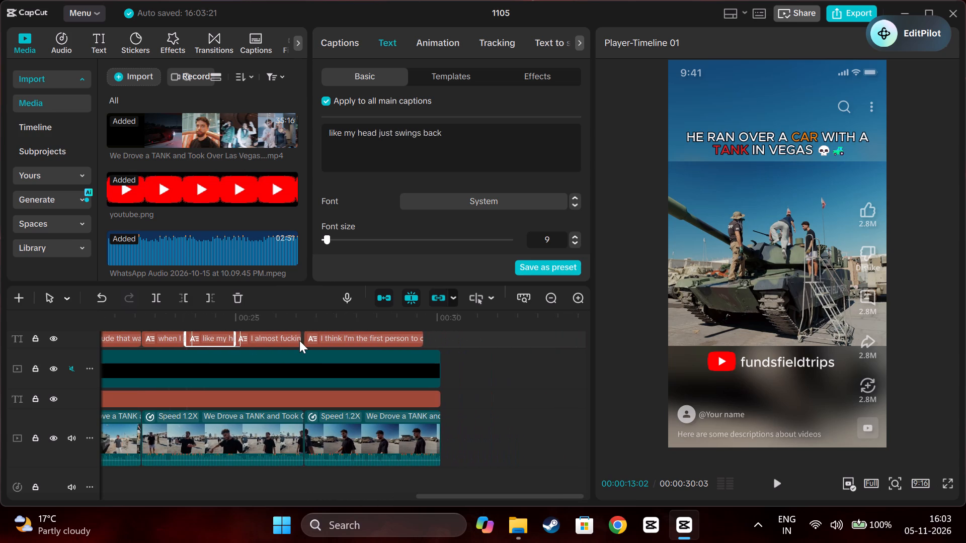
{"action": "scroll", "coordinate": [299, 340], "scroll_direction": "left", "scroll_amount": 1}
Censor the profanity in the "I almost" caption with an asterisk so it reads "I almost f*cking knocked myself out".
{"action": "left_click", "coordinate": [274, 340]}
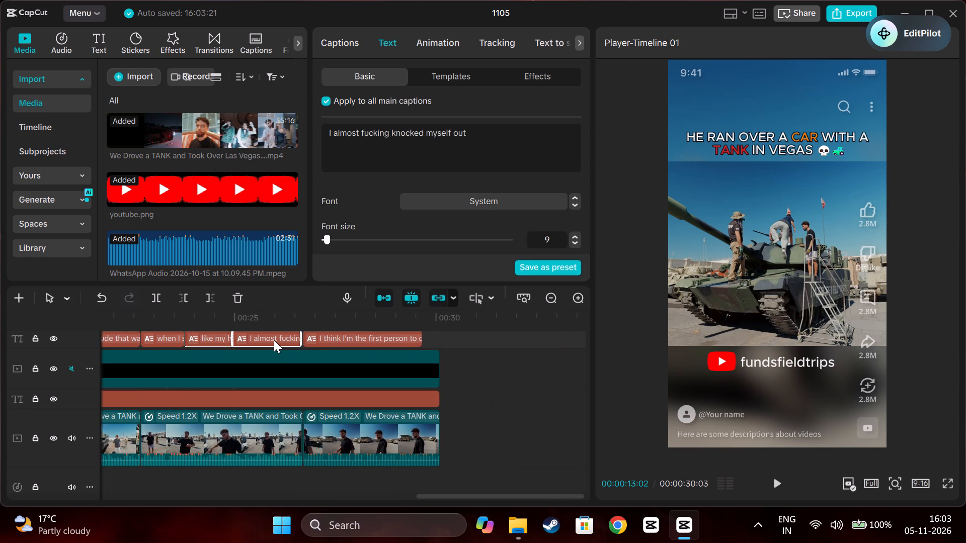
{"action": "scroll", "coordinate": [274, 340], "scroll_direction": "left", "scroll_amount": 1}
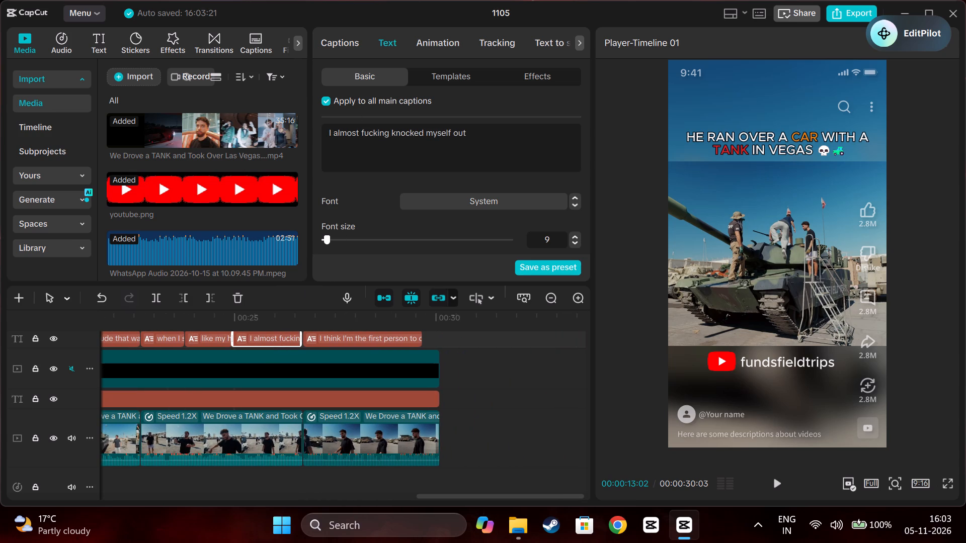
{"action": "left_click", "coordinate": [369, 131]}
{"action": "key", "text": "BackSpace"}
{"action": "key", "text": "Return"}
{"action": "key", "text": "Return"}
{"action": "key", "text": "Return"}
{"action": "key", "text": "Return"}
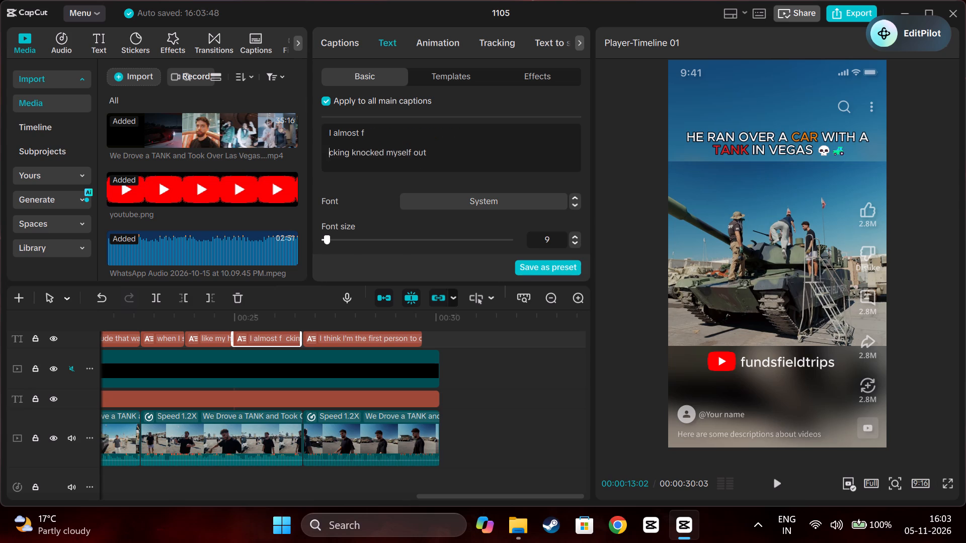
{"action": "key", "text": "BackSpace"}
{"action": "key", "text": "BackSpace"}
{"action": "key", "text": "BackSpace"}
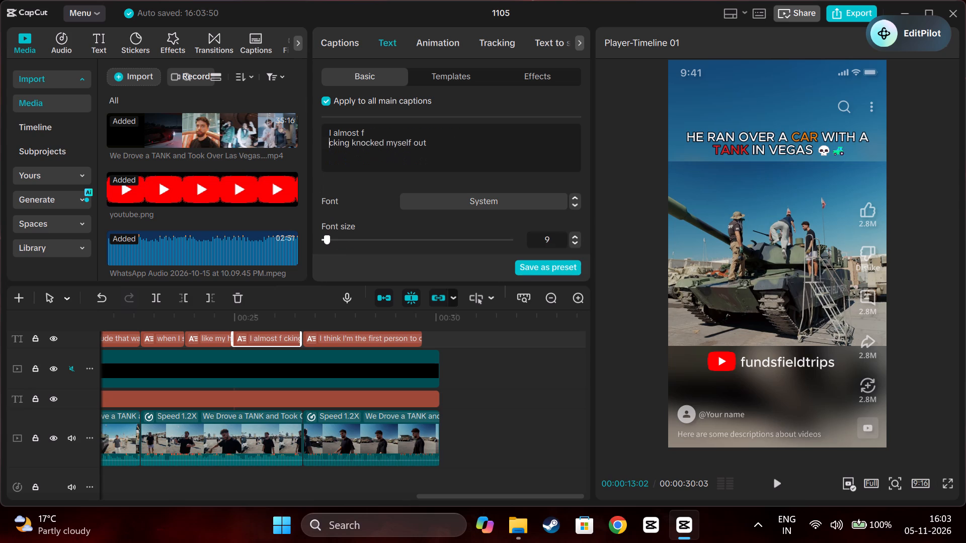
{"action": "key", "text": "BackSpace"}
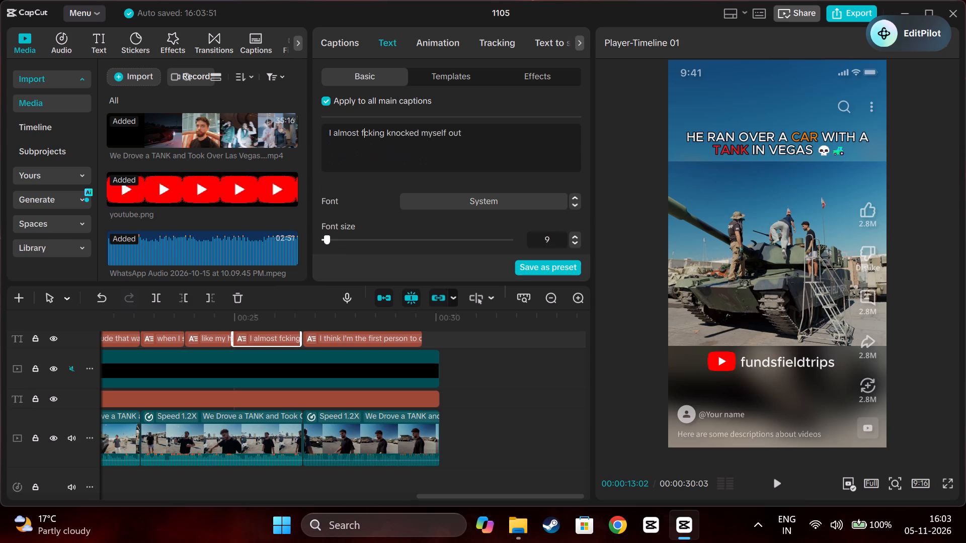
{"action": "key", "text": "shift+asterisk"}
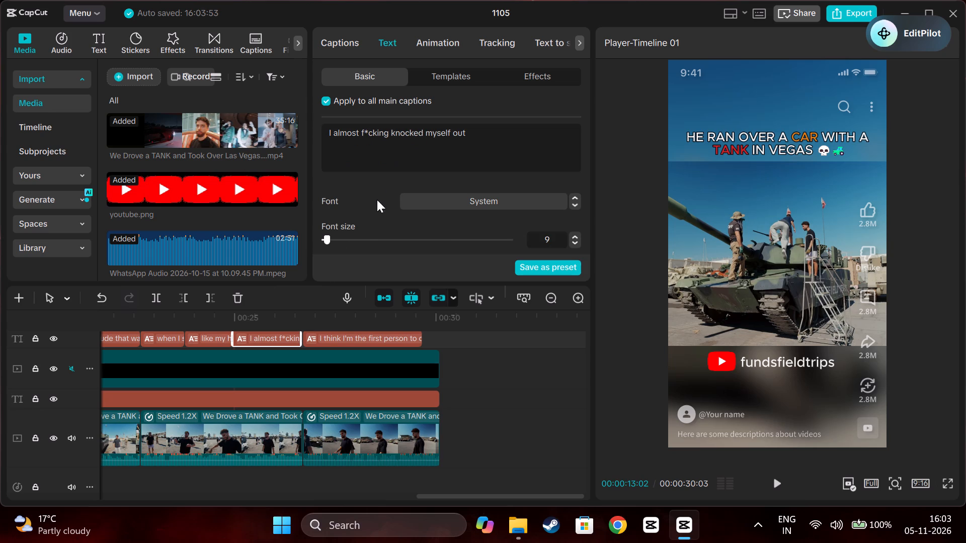
Check the wording of the last caption, "I think I'm the first person", and play the short from the beginning to review it.
{"action": "left_click", "coordinate": [398, 338]}
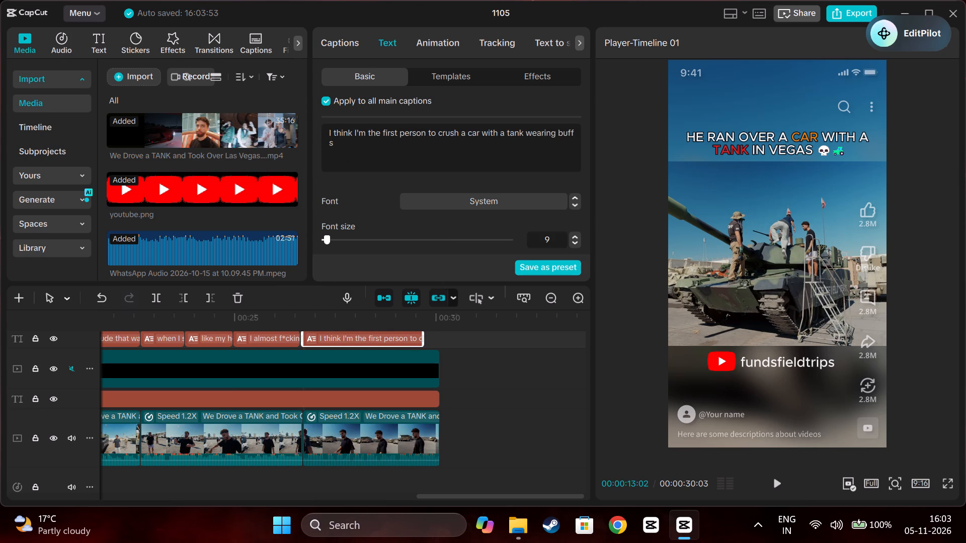
{"action": "left_click", "coordinate": [491, 408]}
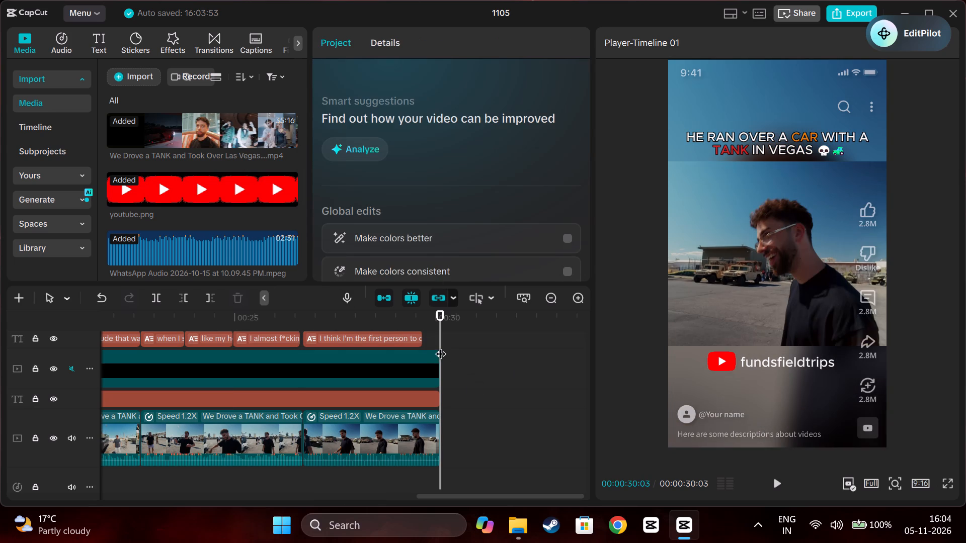
{"action": "left_click_drag", "start_coordinate": [441, 343], "coordinate": [0, 308]}
{"action": "key", "text": "space"}
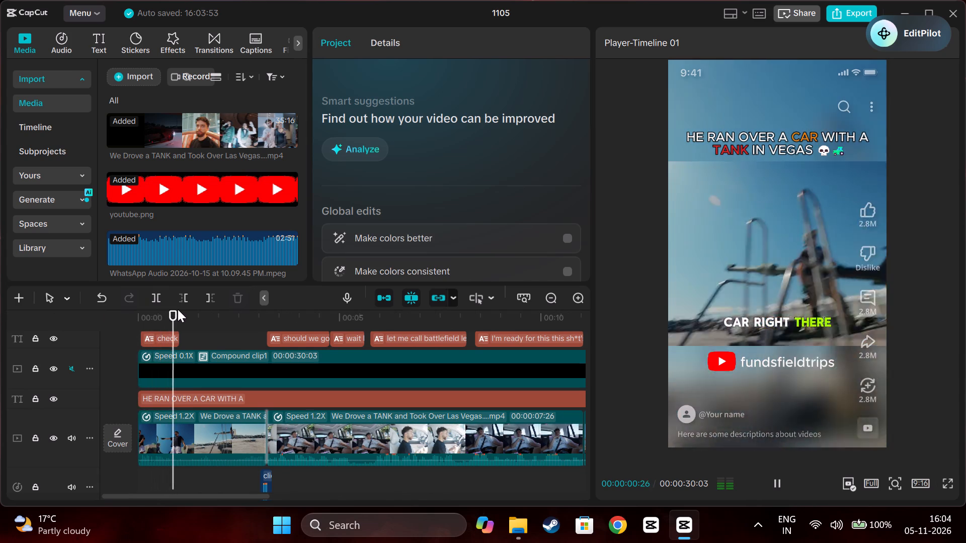
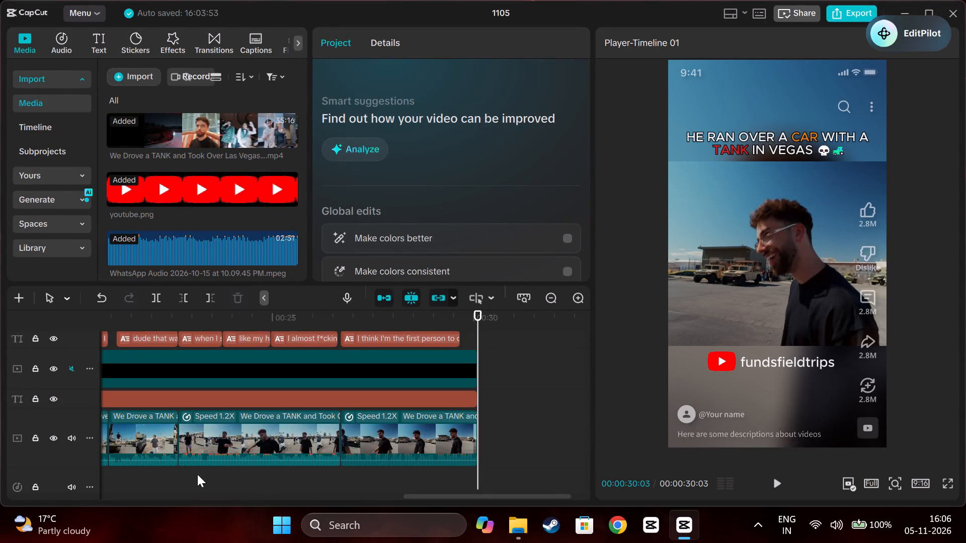
Play the opening seconds of the short from the beginning and check its audio tracks.
{"action": "scroll", "coordinate": [195, 474], "scroll_direction": "right", "scroll_amount": 3}
{"action": "left_click", "coordinate": [126, 474]}
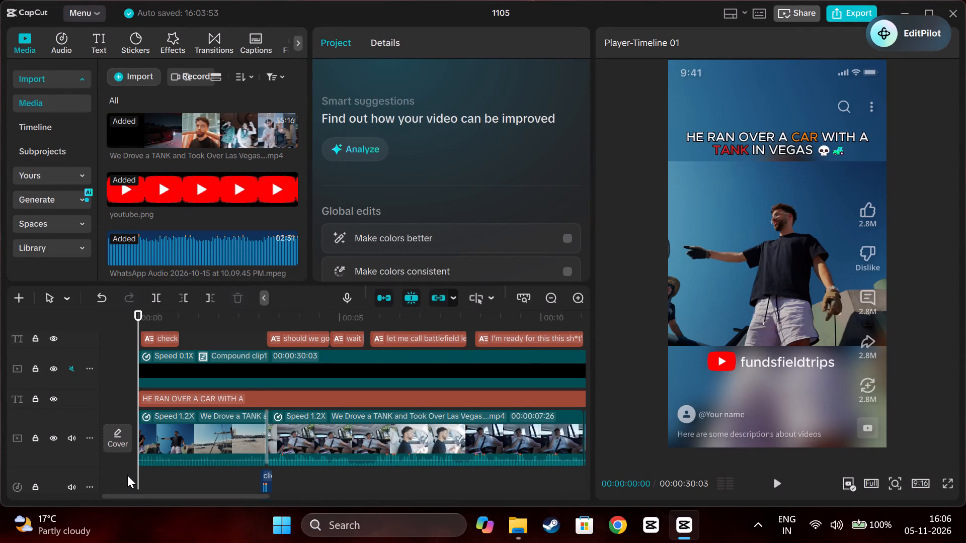
{"action": "key", "text": "space"}
{"action": "scroll", "coordinate": [173, 477], "scroll_direction": "up", "scroll_amount": 3}
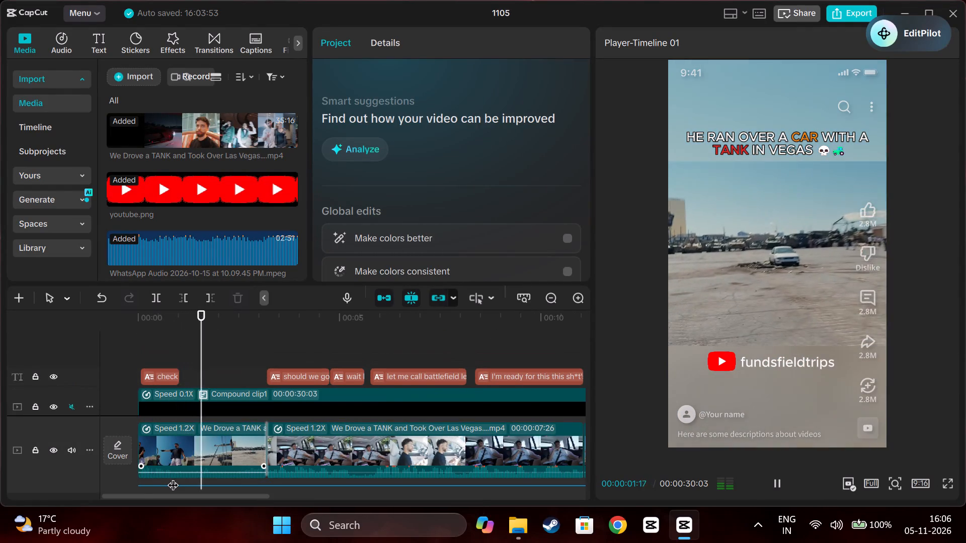
{"action": "scroll", "coordinate": [173, 477], "scroll_direction": "down", "scroll_amount": 4}
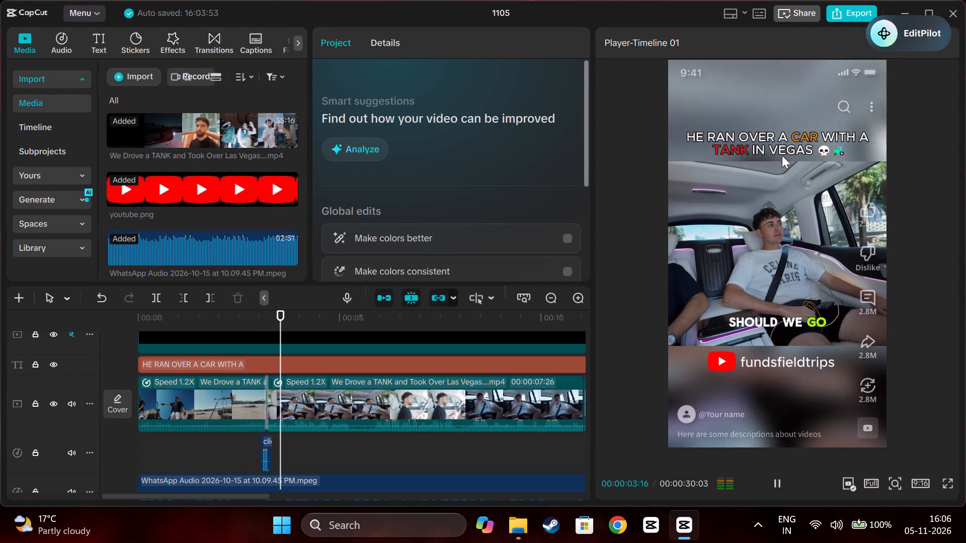
{"action": "left_click", "coordinate": [163, 452]}
{"action": "left_click_drag", "start_coordinate": [160, 452], "coordinate": [80, 454]}
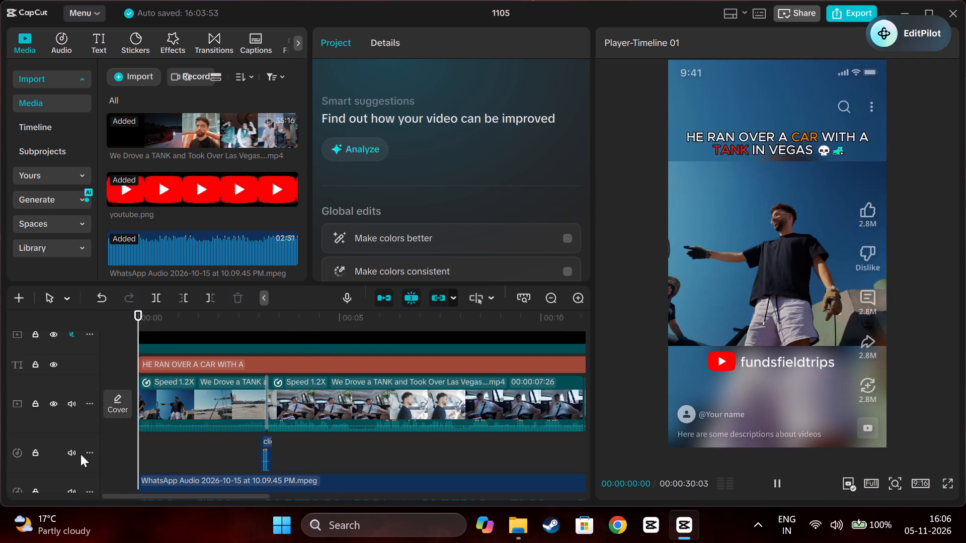
Import the "taco bell" sound effect from the sfx folder on drive D into the project's media.
{"action": "left_click", "coordinate": [965, 534]}
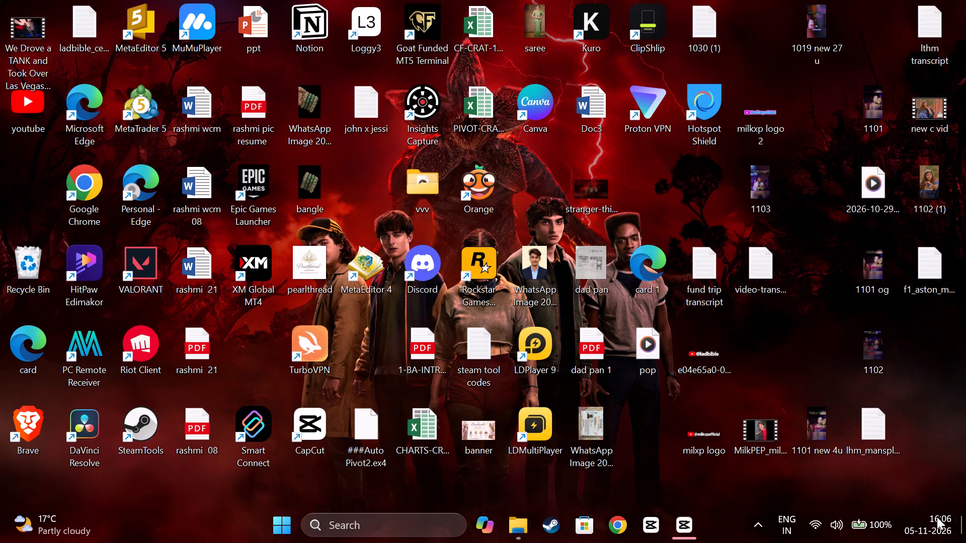
{"action": "right_click_drag", "start_coordinate": [824, 320], "coordinate": [790, 335]}
{"action": "left_click", "coordinate": [886, 159]}
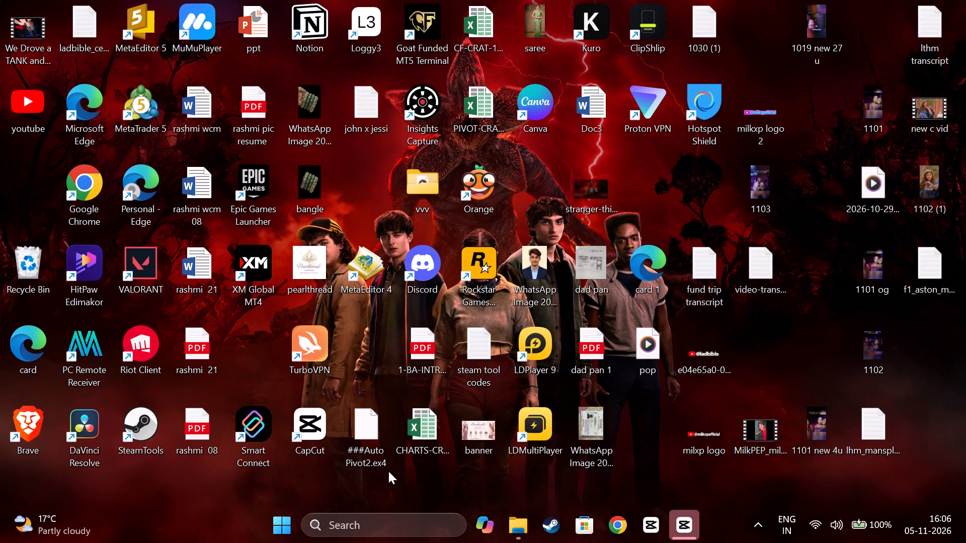
{"action": "left_click", "coordinate": [511, 526]}
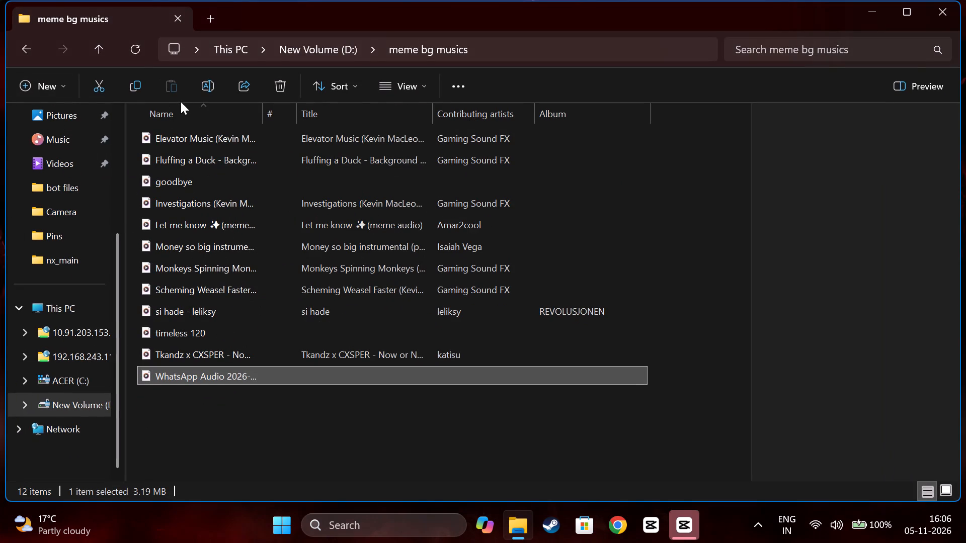
{"action": "left_click", "coordinate": [331, 56]}
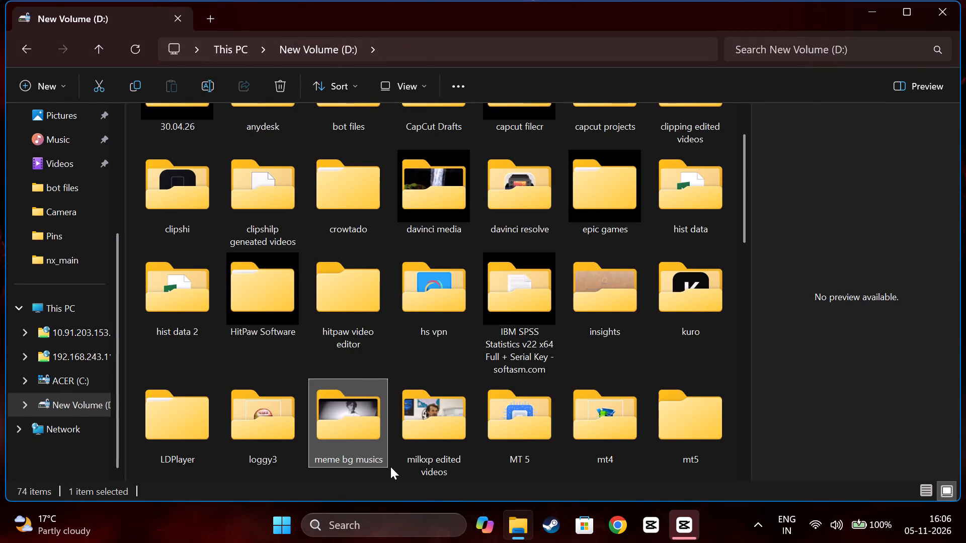
{"action": "scroll", "coordinate": [339, 418], "scroll_direction": "down", "scroll_amount": 1}
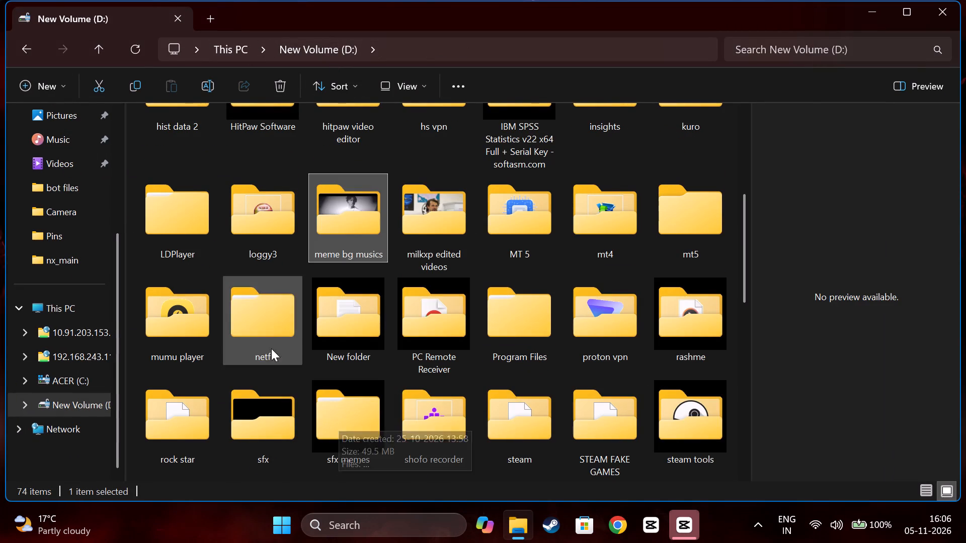
{"action": "double_click", "coordinate": [271, 429]}
{"action": "scroll", "coordinate": [239, 301], "scroll_direction": "down", "scroll_amount": 3}
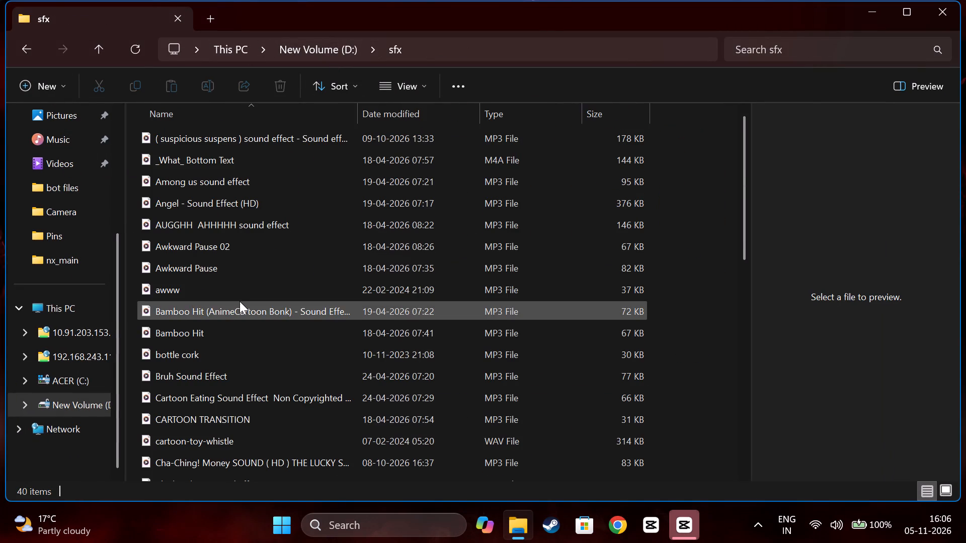
{"action": "scroll", "coordinate": [239, 301], "scroll_direction": "down", "scroll_amount": 4}
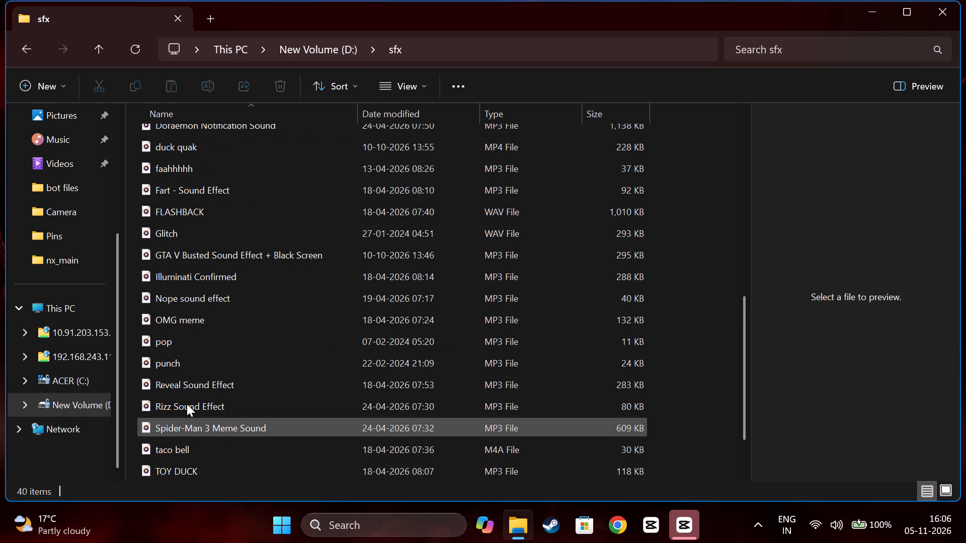
{"action": "scroll", "coordinate": [187, 404], "scroll_direction": "down", "scroll_amount": 1}
{"action": "left_click_drag", "start_coordinate": [166, 384], "coordinate": [463, 427]}
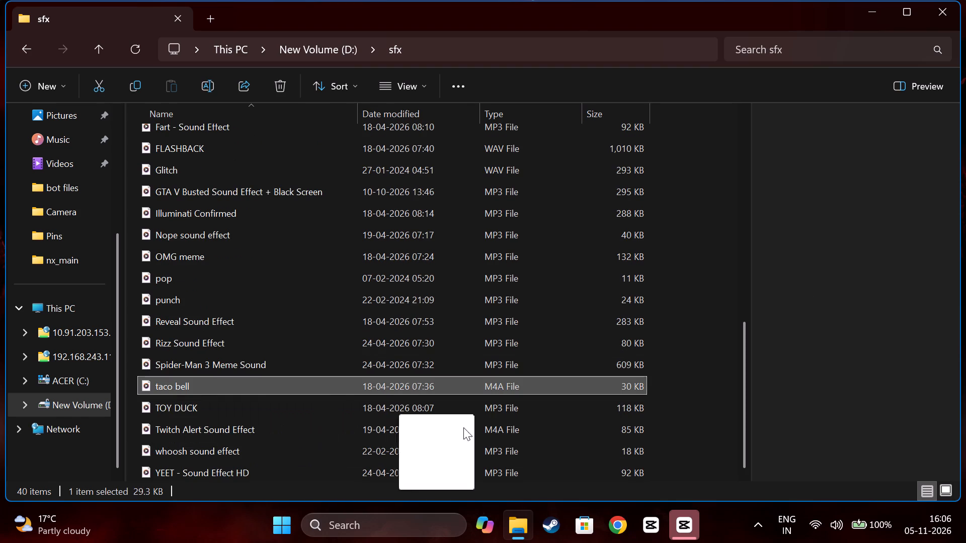
{"action": "left_click_drag", "start_coordinate": [463, 427], "coordinate": [132, 220]}
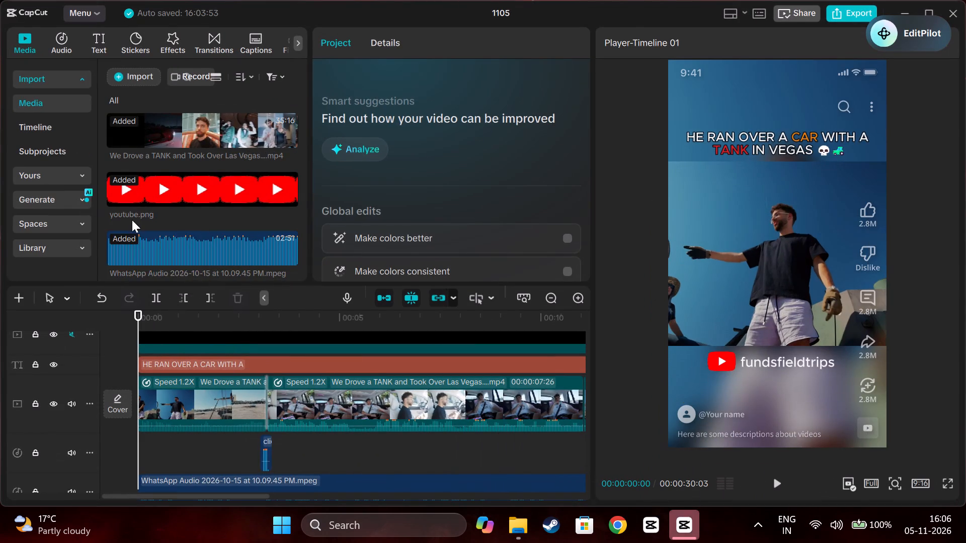
Trim about 6 frames of silence off the start of taco bell.m4a and place it at 00:00 on the track above the music.
{"action": "scroll", "coordinate": [132, 221], "scroll_direction": "down", "scroll_amount": 2}
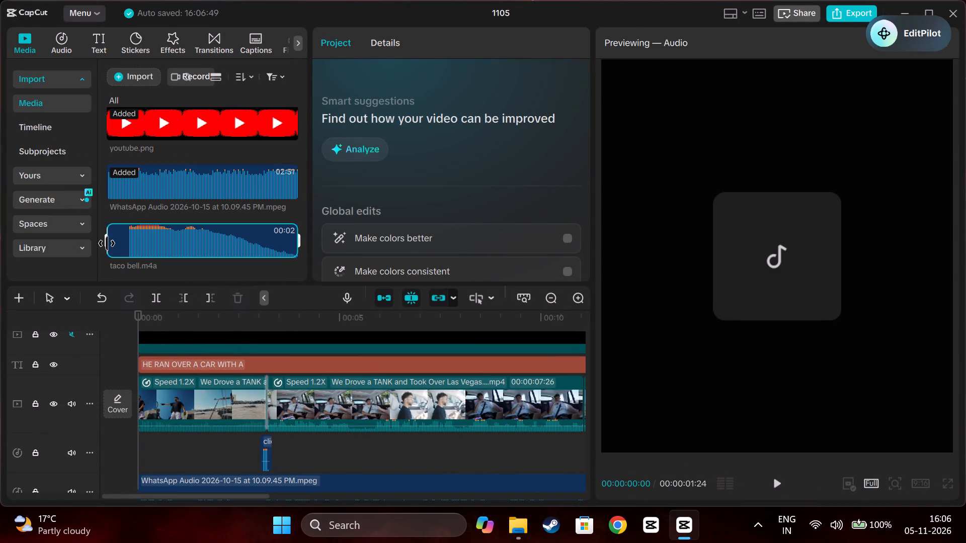
{"action": "left_click_drag", "start_coordinate": [107, 243], "coordinate": [125, 251]}
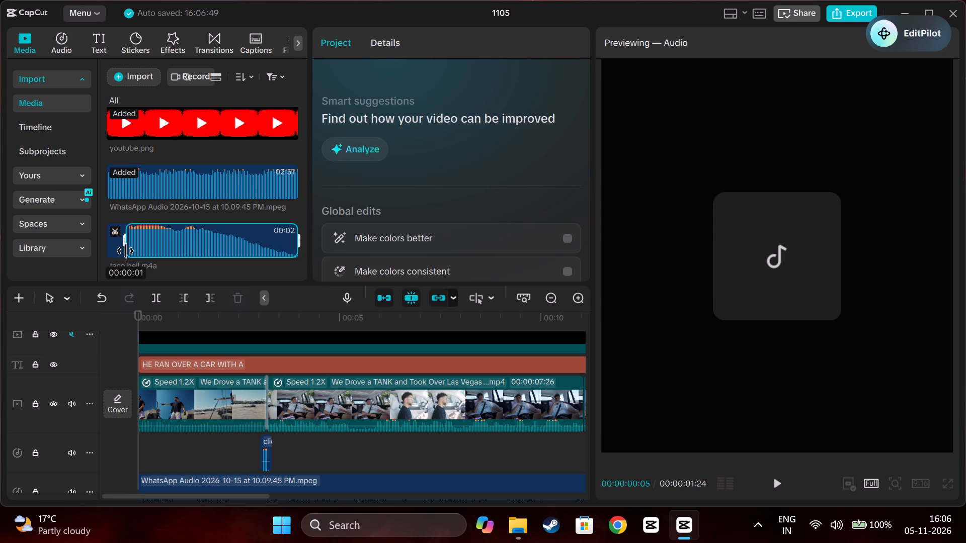
{"action": "left_click_drag", "start_coordinate": [125, 251], "coordinate": [128, 251]}
{"action": "left_click_drag", "start_coordinate": [185, 242], "coordinate": [138, 443]}
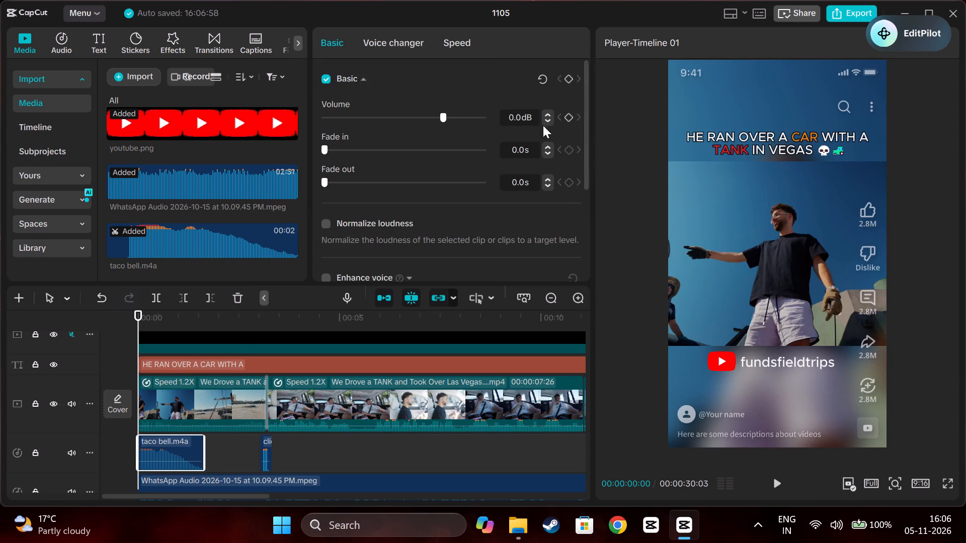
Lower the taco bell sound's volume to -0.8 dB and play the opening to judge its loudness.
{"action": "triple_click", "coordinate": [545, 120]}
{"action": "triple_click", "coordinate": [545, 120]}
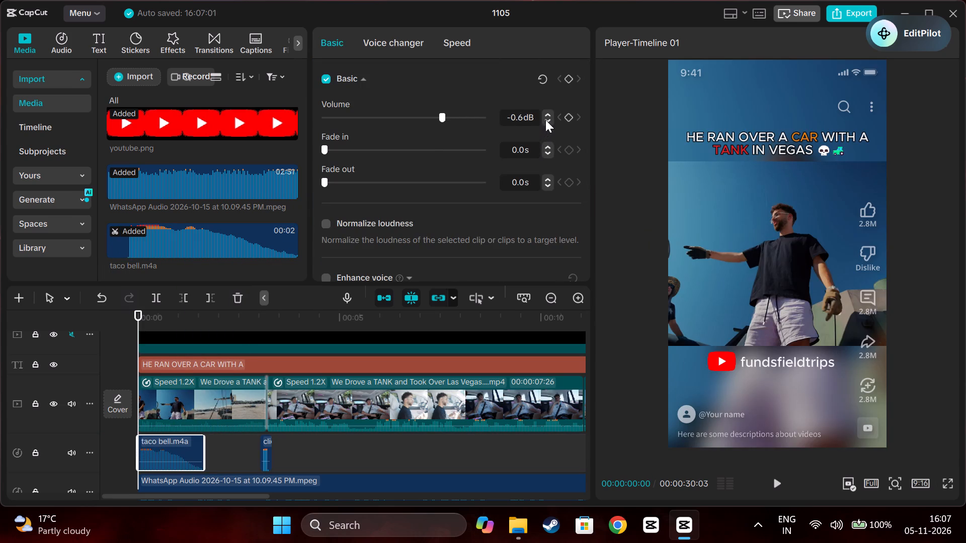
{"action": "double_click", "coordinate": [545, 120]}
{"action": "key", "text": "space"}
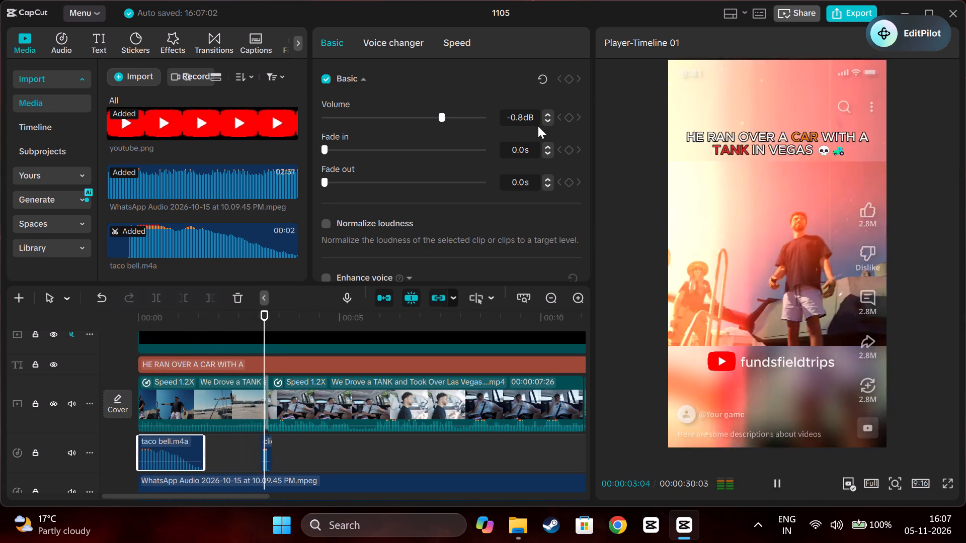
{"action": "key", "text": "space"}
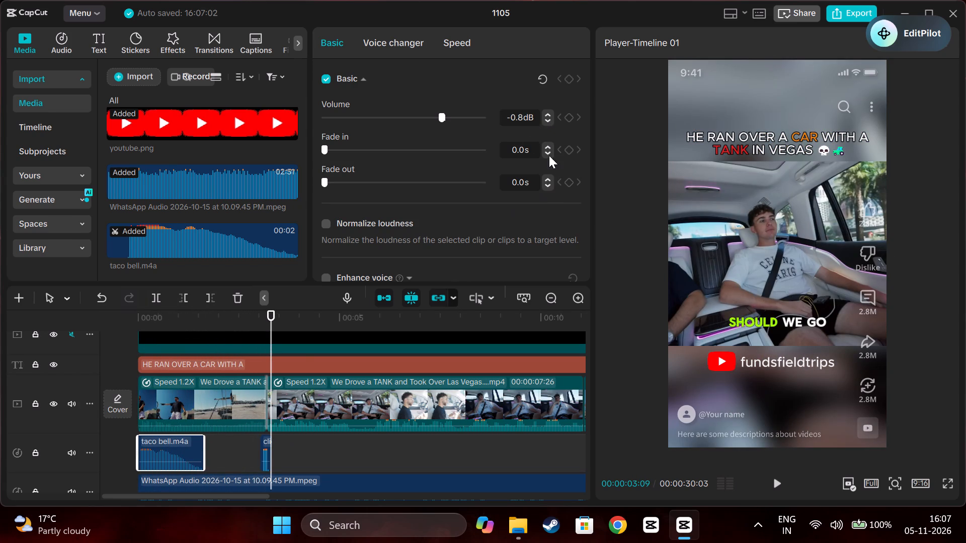
Lower the taco bell sound's volume to -3.0 dB.
{"action": "double_click", "coordinate": [546, 121]}
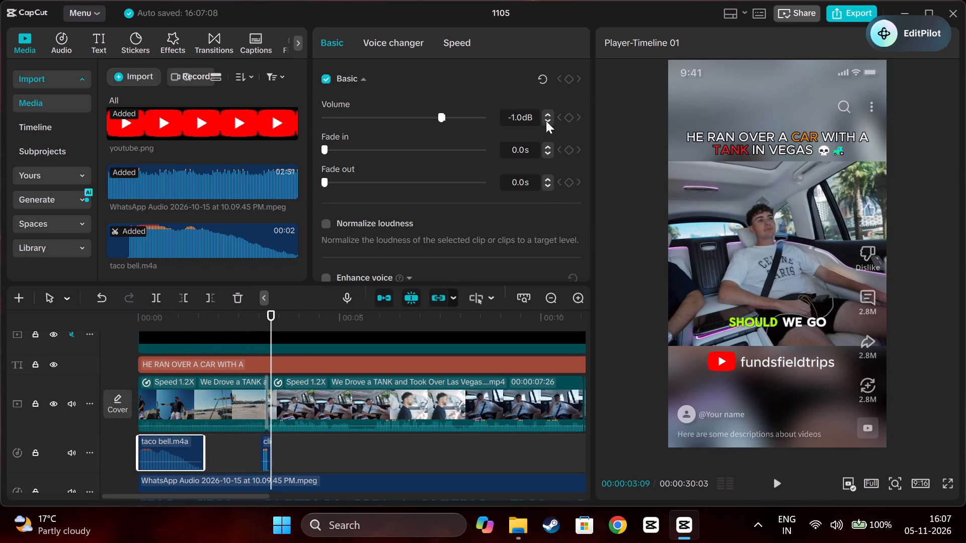
{"action": "triple_click", "coordinate": [546, 121]}
{"action": "triple_click", "coordinate": [546, 121]}
{"action": "triple_click", "coordinate": [546, 121]}
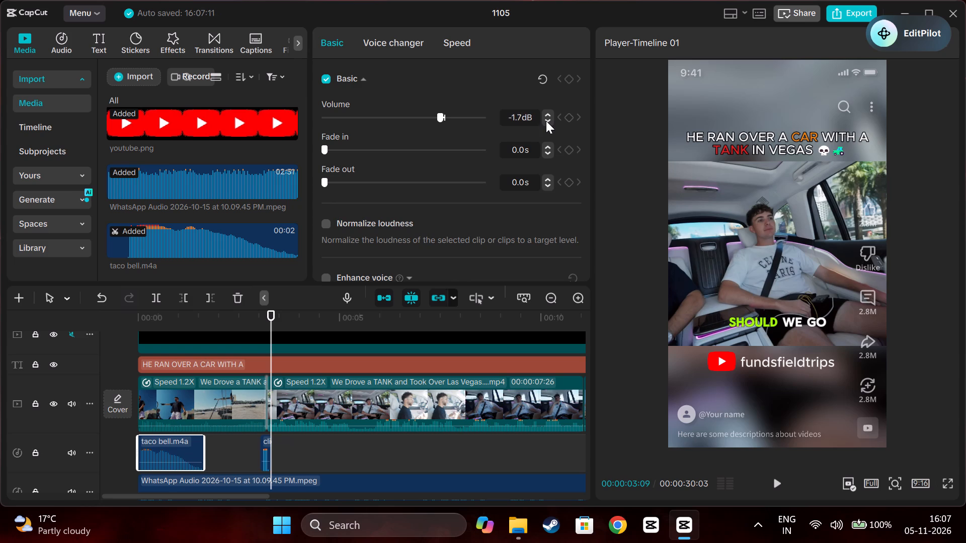
{"action": "triple_click", "coordinate": [546, 121]}
{"action": "triple_click", "coordinate": [546, 121]}
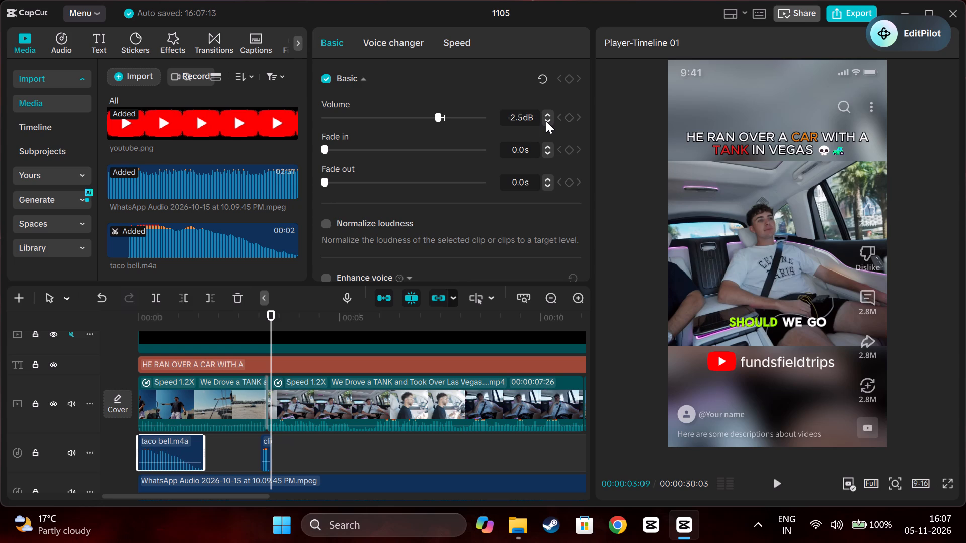
{"action": "triple_click", "coordinate": [546, 121]}
{"action": "double_click", "coordinate": [546, 121]}
Play the opening from the start twice to check how the taco bell sound fits the first clip.
{"action": "left_click", "coordinate": [117, 353]}
{"action": "key", "text": "space"}
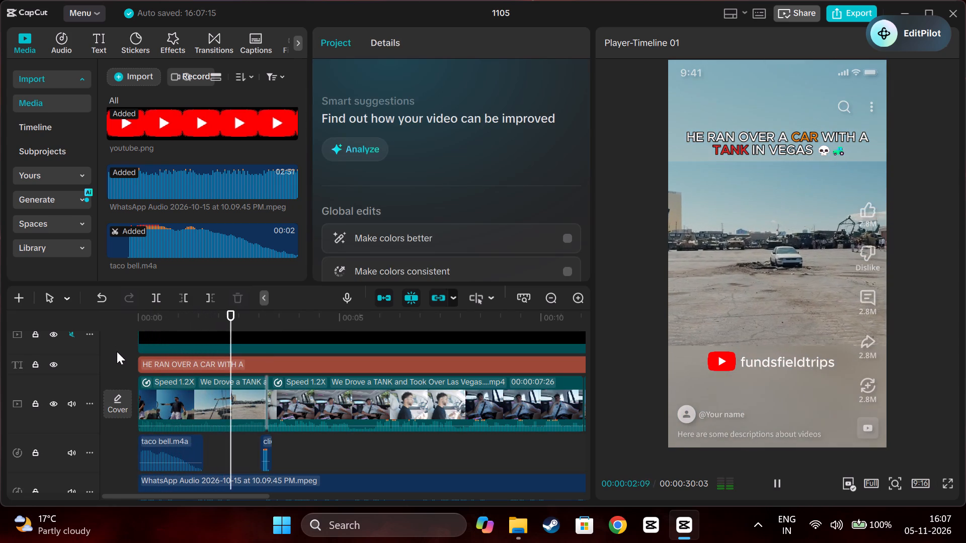
{"action": "key", "text": "space"}
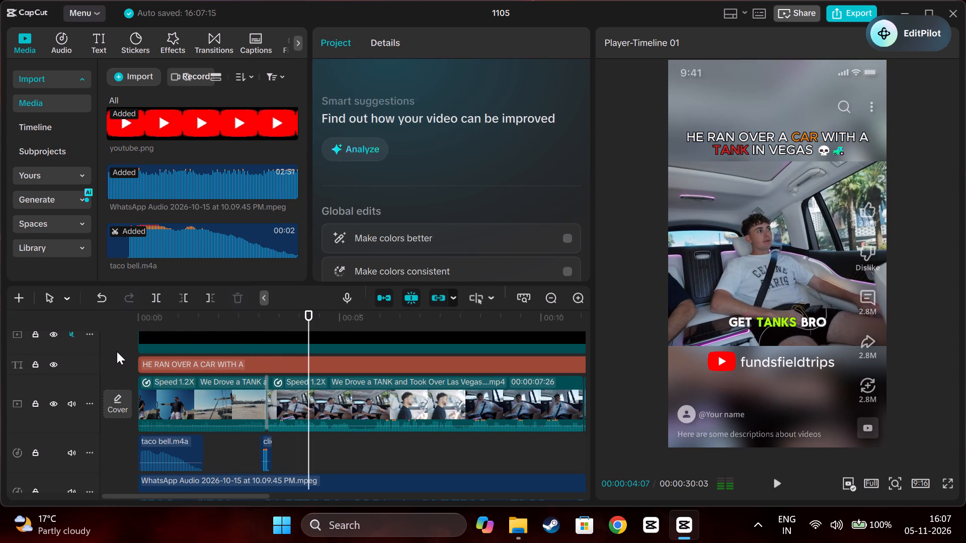
{"action": "left_click", "coordinate": [118, 349]}
{"action": "key", "text": "space"}
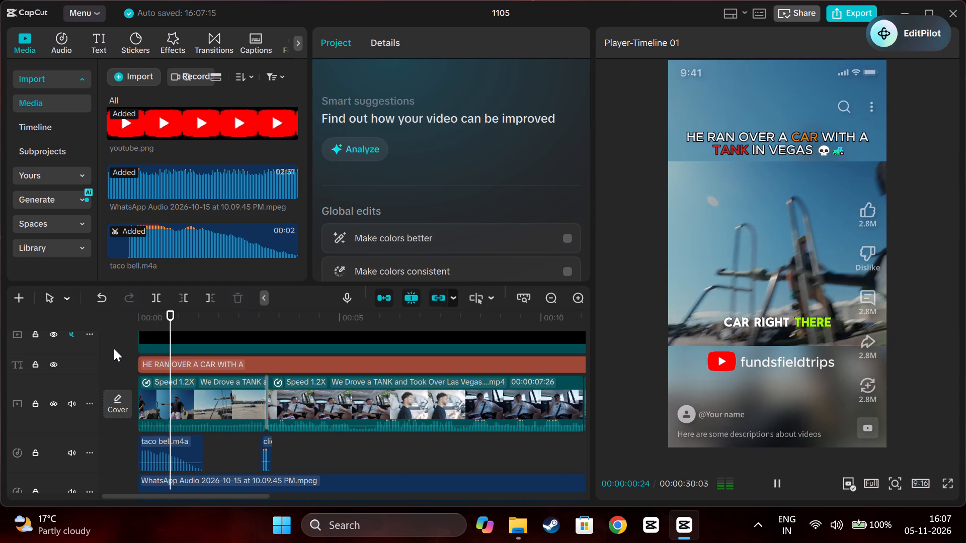
{"action": "key", "text": "space"}
{"action": "left_click", "coordinate": [112, 347]}
Open the animation options for the first video clip.
{"action": "left_click", "coordinate": [142, 416]}
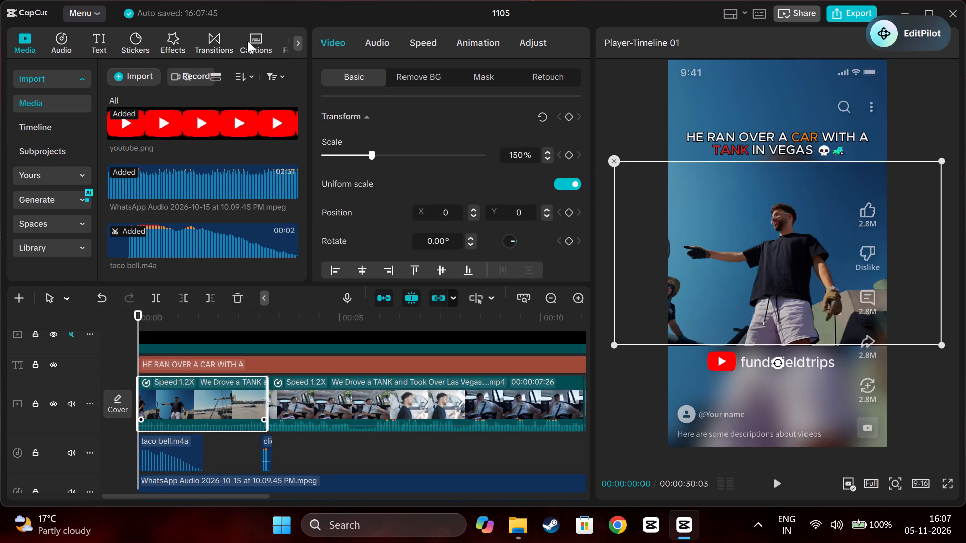
{"action": "left_click", "coordinate": [488, 43]}
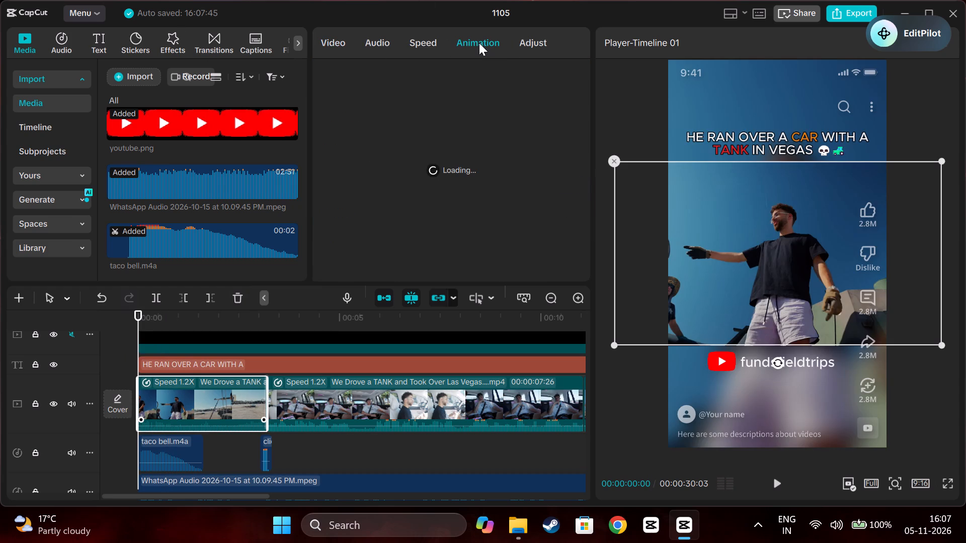
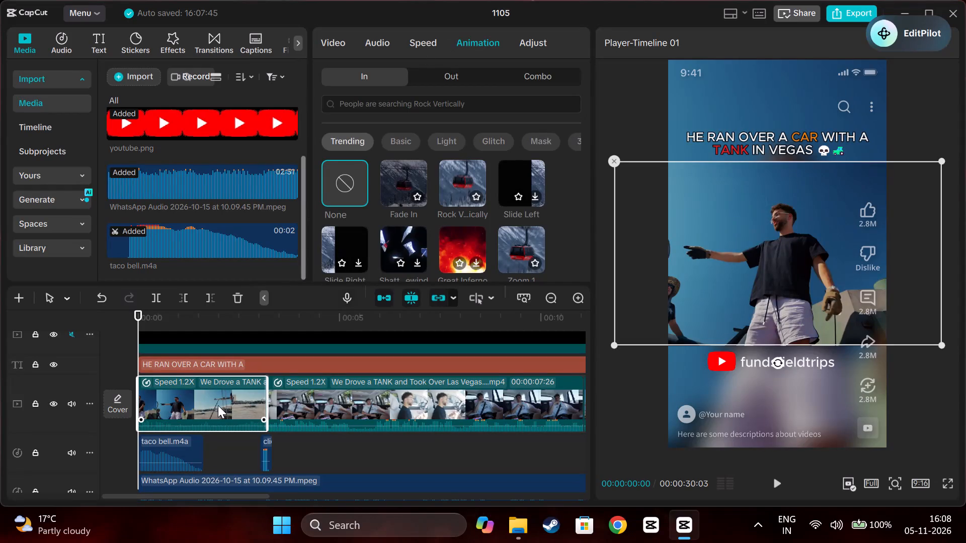
Play the opening from the start to judge how loud the taco bell sound is over the first clip.
{"action": "left_click", "coordinate": [105, 351]}
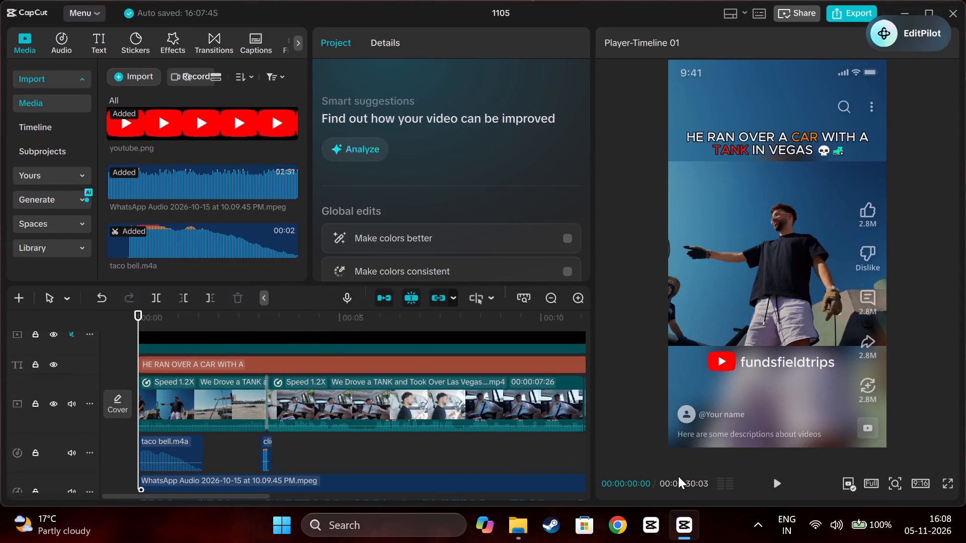
{"action": "left_click", "coordinate": [774, 481]}
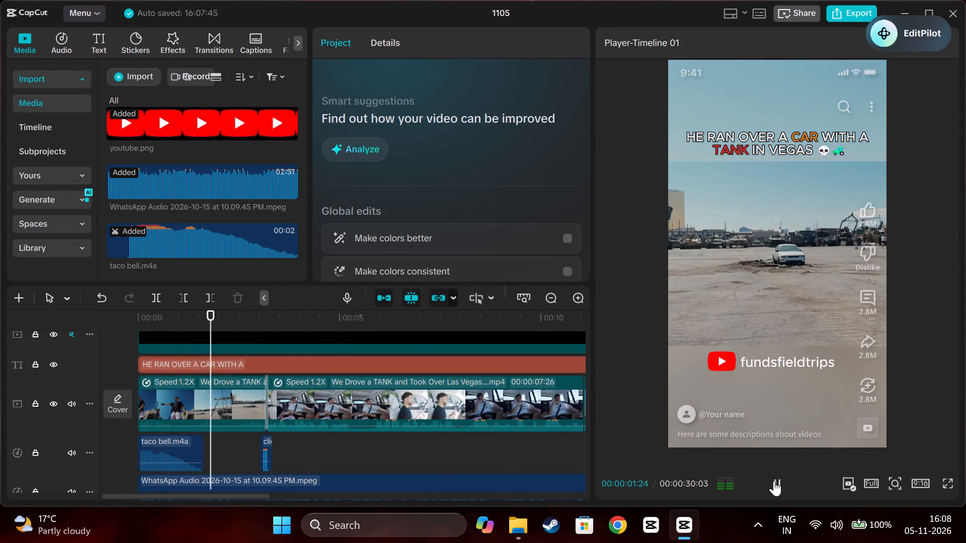
{"action": "left_click", "coordinate": [774, 481]}
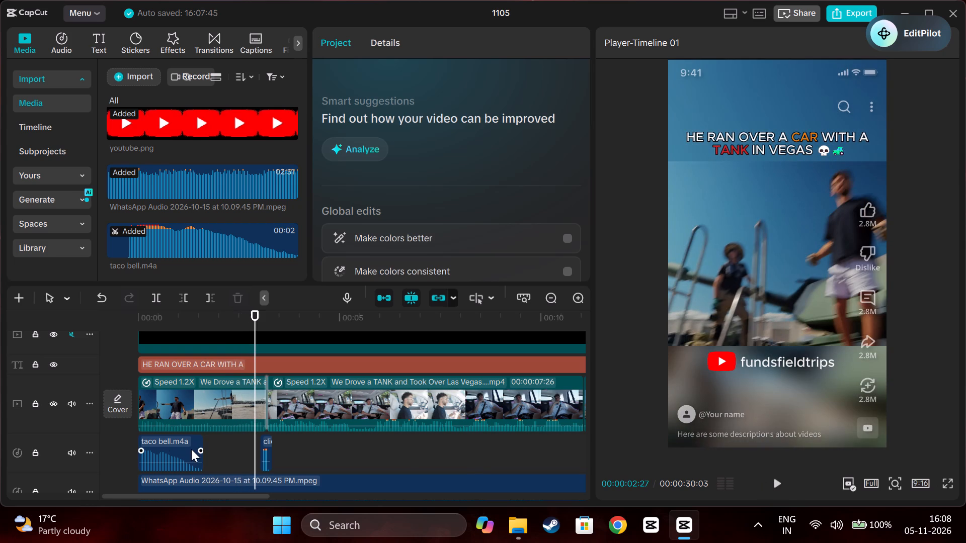
Lower the taco bell sound's volume to -4.7 dB and play the opening from the start to judge its loudness.
{"action": "left_click", "coordinate": [160, 442]}
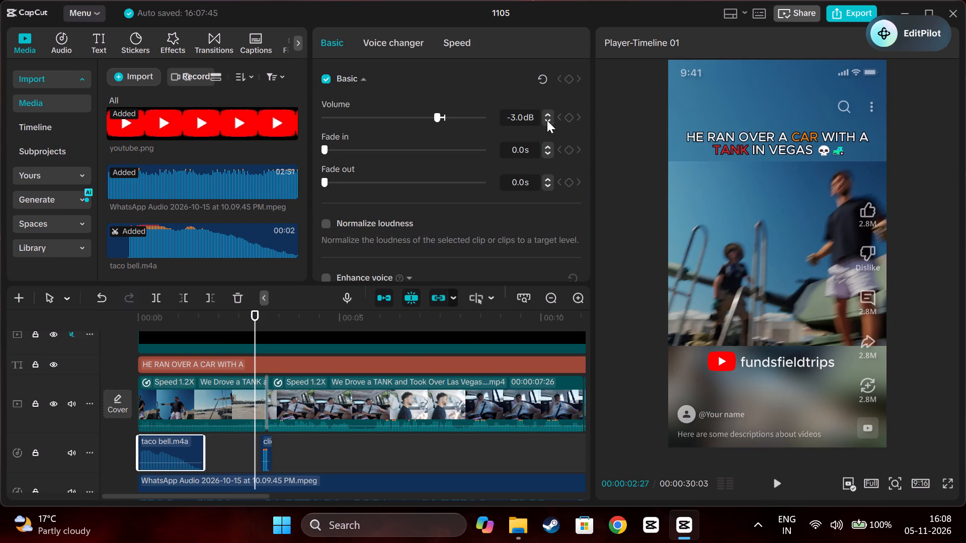
{"action": "left_click", "coordinate": [547, 120]}
{"action": "double_click", "coordinate": [547, 120]}
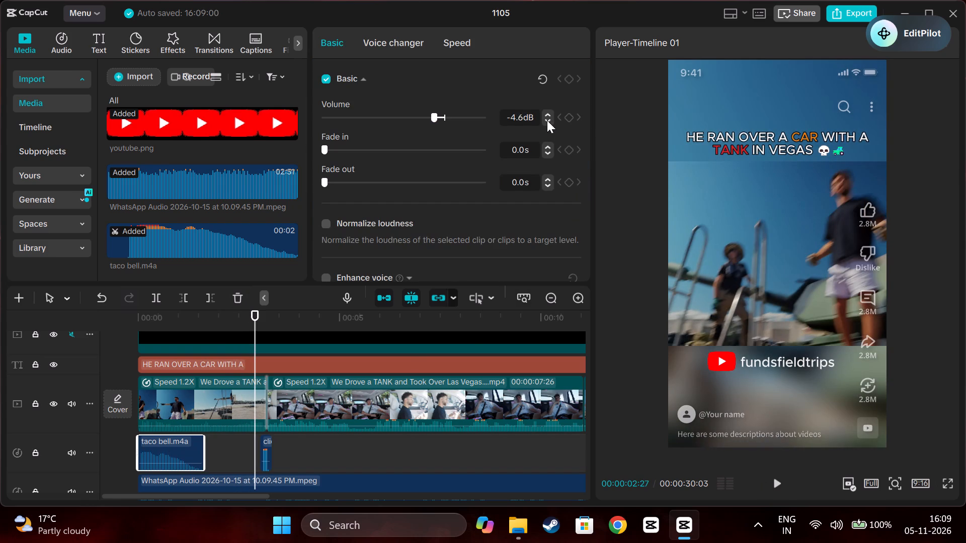
{"action": "left_click_drag", "start_coordinate": [253, 311], "coordinate": [0, 312]}
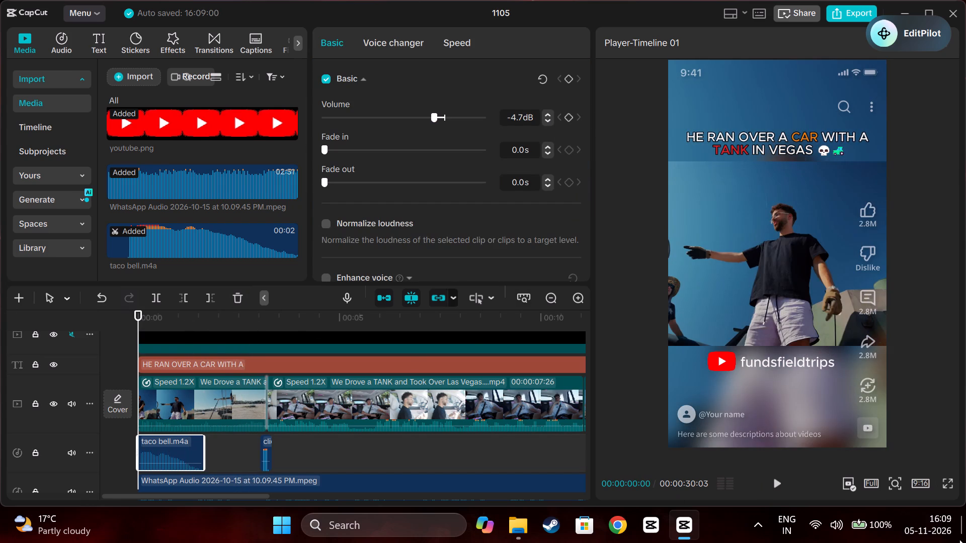
{"action": "left_click", "coordinate": [774, 478]}
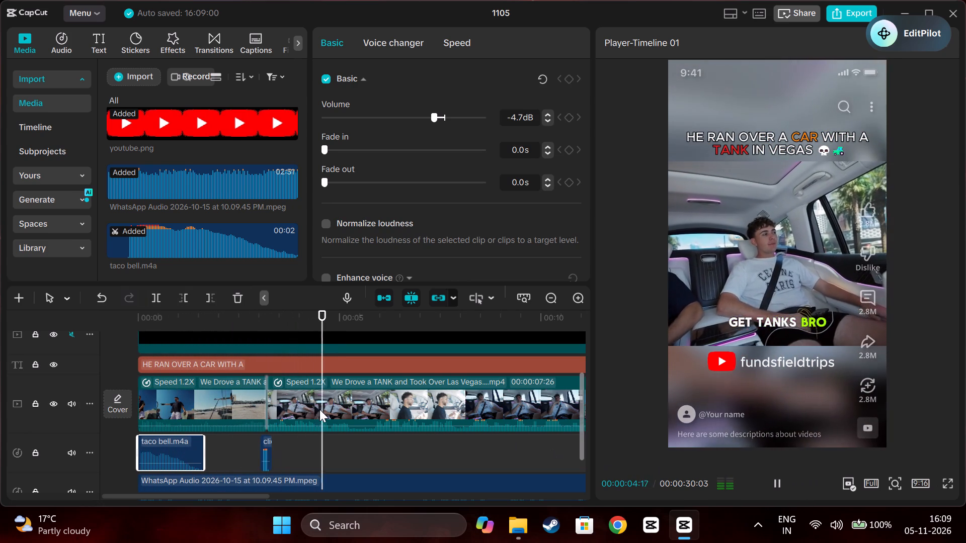
{"action": "left_click", "coordinate": [139, 316]}
{"action": "left_click_drag", "start_coordinate": [135, 315], "coordinate": [116, 315]}
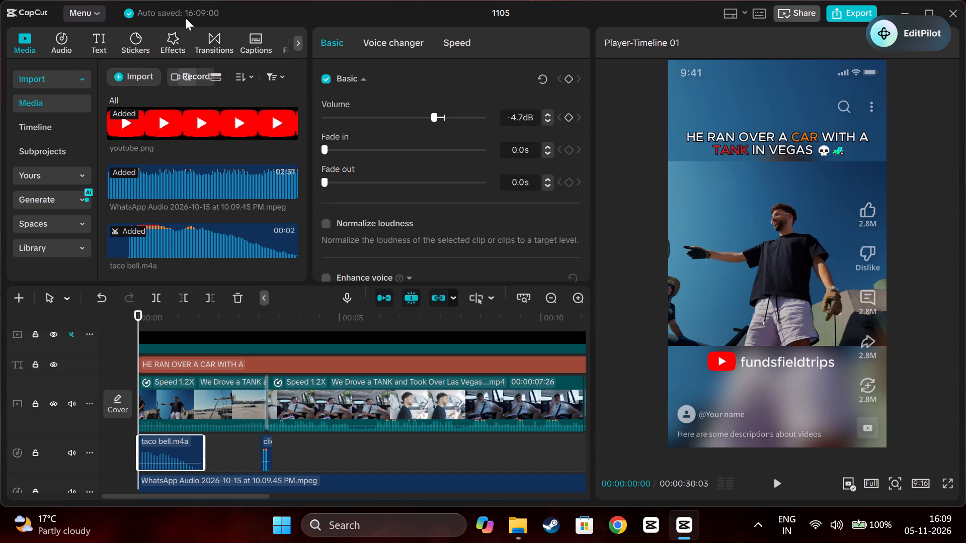
Apply the Zoom 1 entrance animation to the first video clip with a duration of 0.3 s.
{"action": "left_click", "coordinate": [216, 41]}
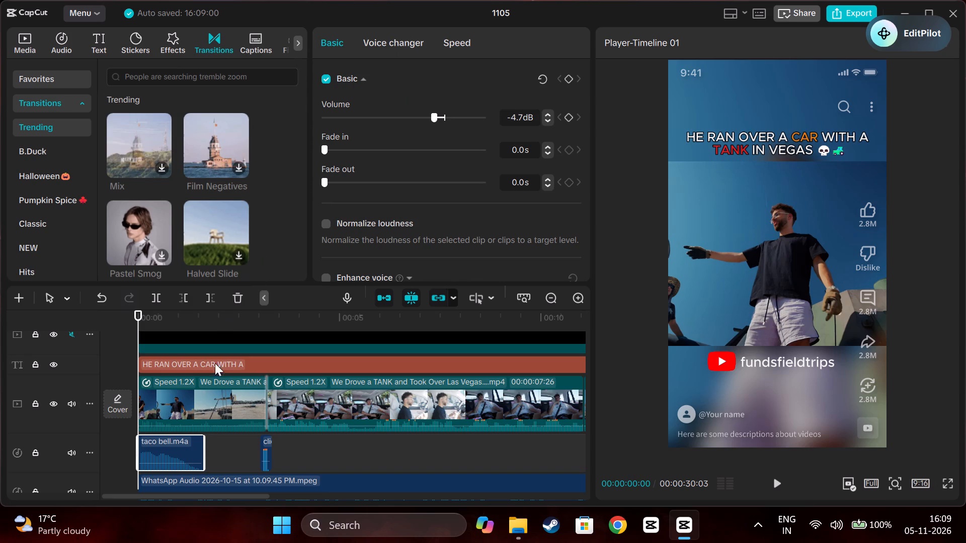
{"action": "left_click", "coordinate": [198, 413]}
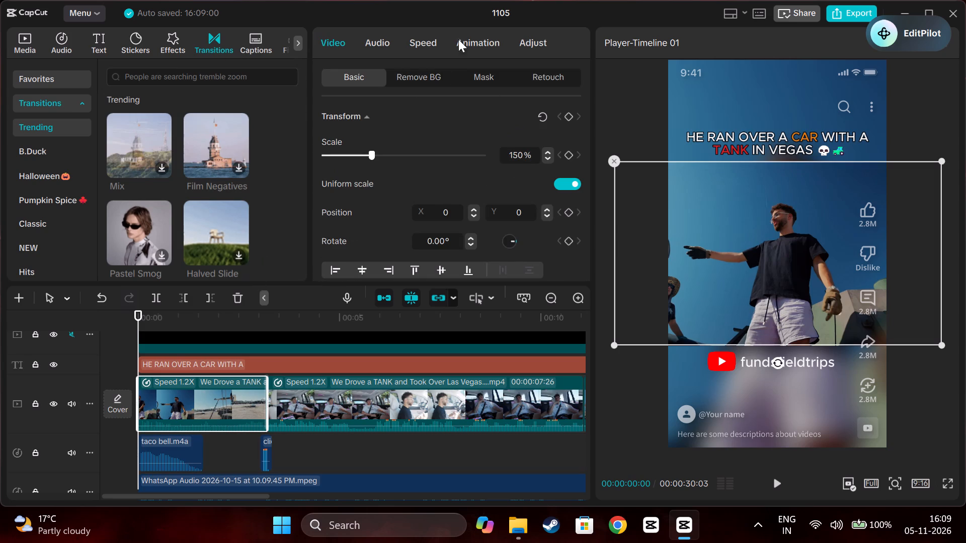
{"action": "left_click", "coordinate": [486, 39]}
{"action": "left_click", "coordinate": [403, 191]}
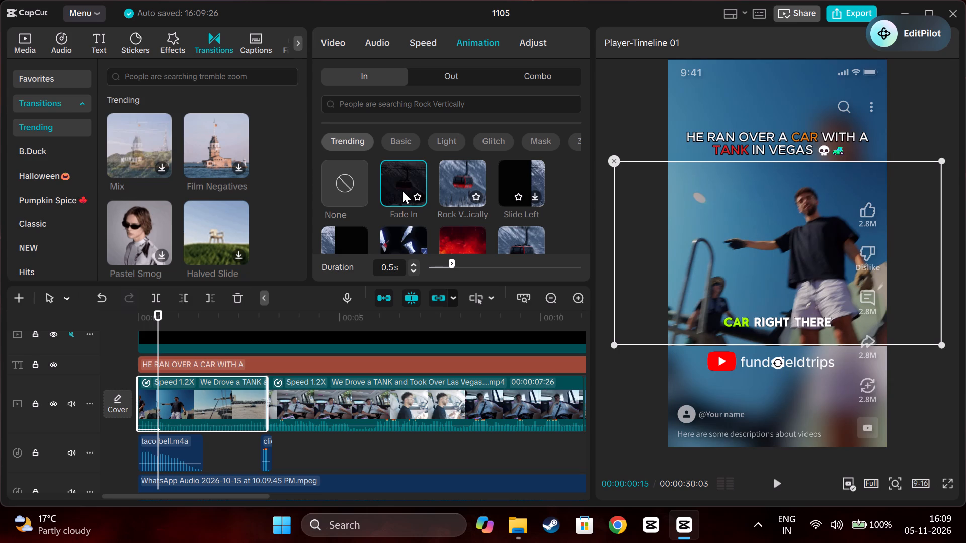
{"action": "scroll", "coordinate": [473, 188], "scroll_direction": "down", "scroll_amount": 1}
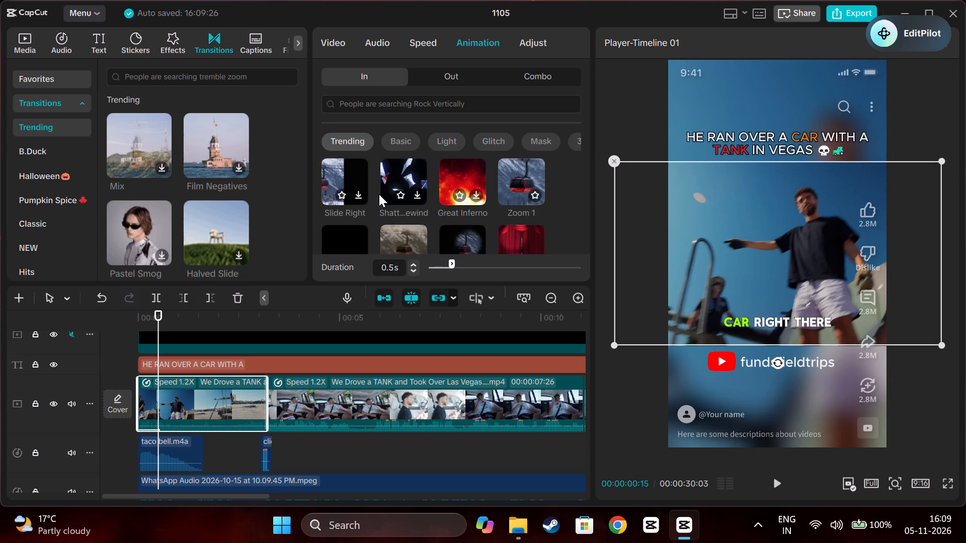
{"action": "left_click", "coordinate": [517, 194]}
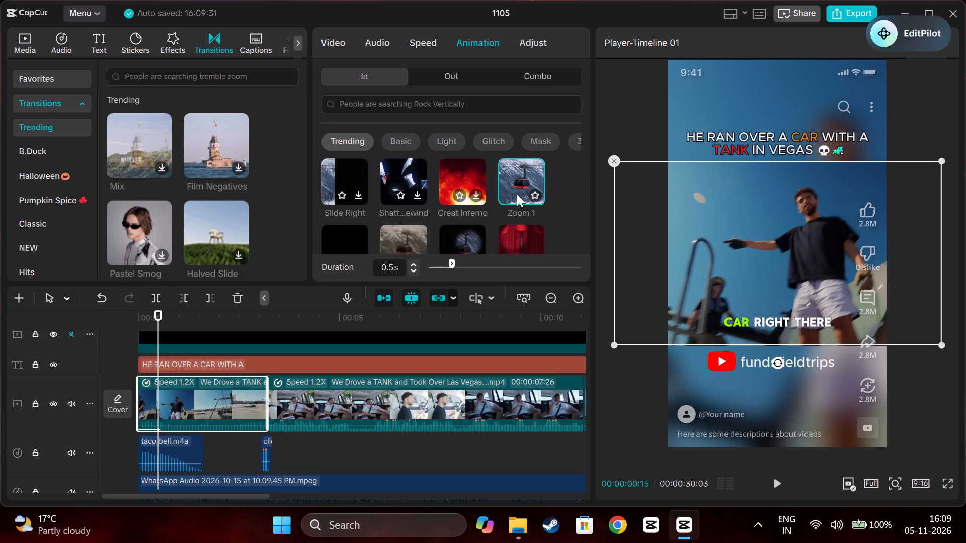
{"action": "double_click", "coordinate": [414, 269]}
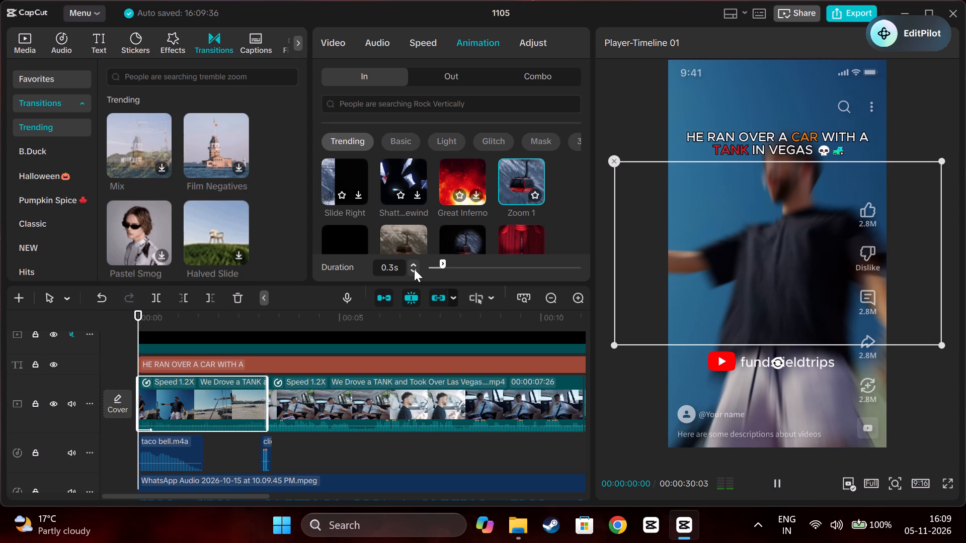
Play the opening from the start to check the entrance animation together with the taco bell sound.
{"action": "left_click", "coordinate": [111, 328]}
{"action": "left_click", "coordinate": [773, 479]}
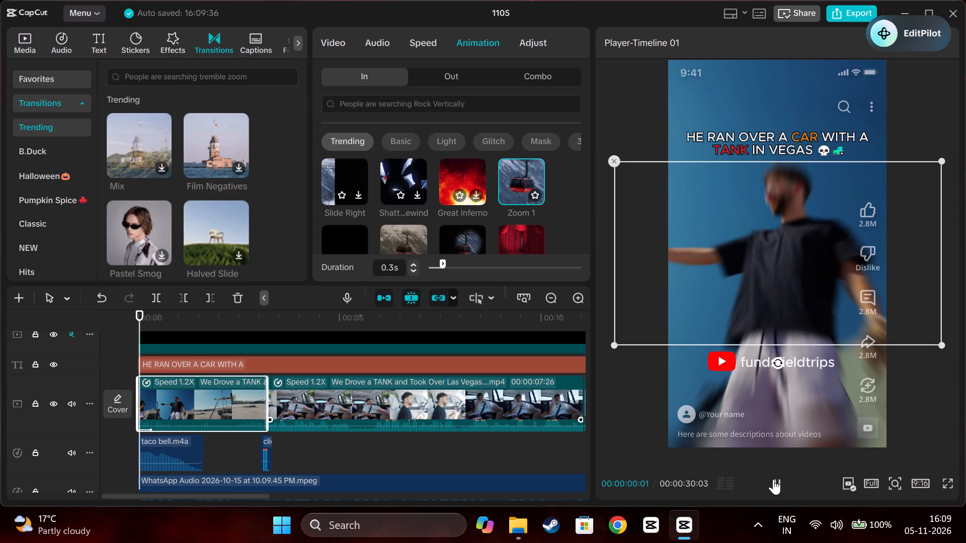
{"action": "left_click", "coordinate": [111, 445]}
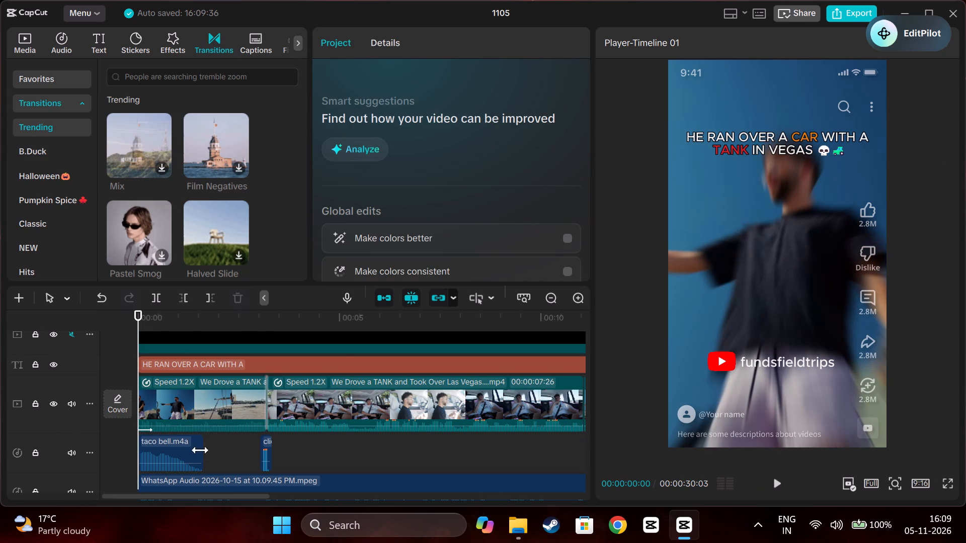
{"action": "left_click", "coordinate": [778, 483]}
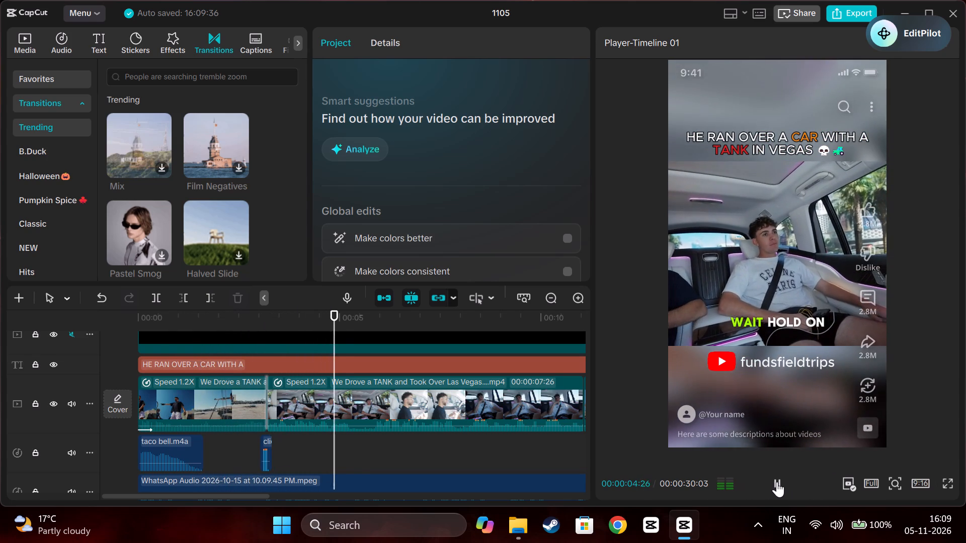
{"action": "left_click", "coordinate": [776, 480]}
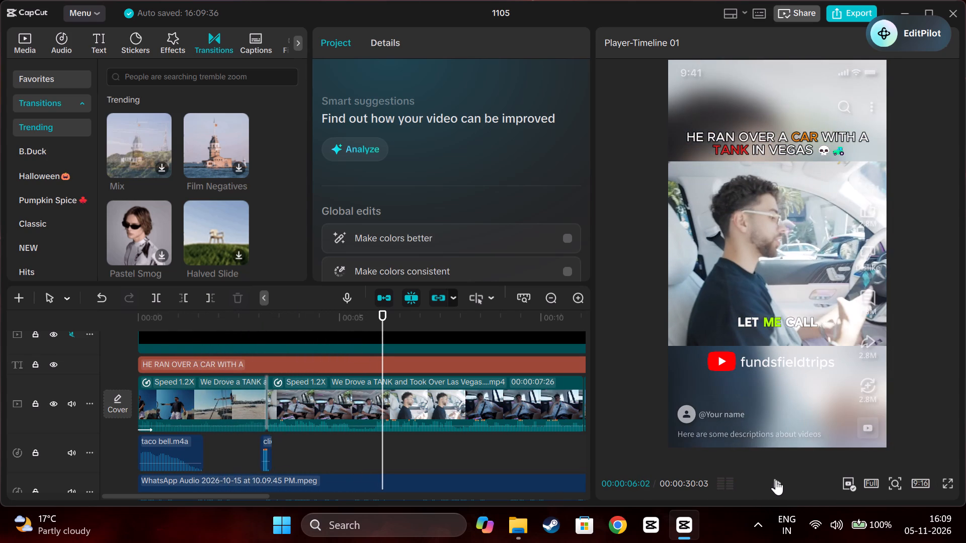
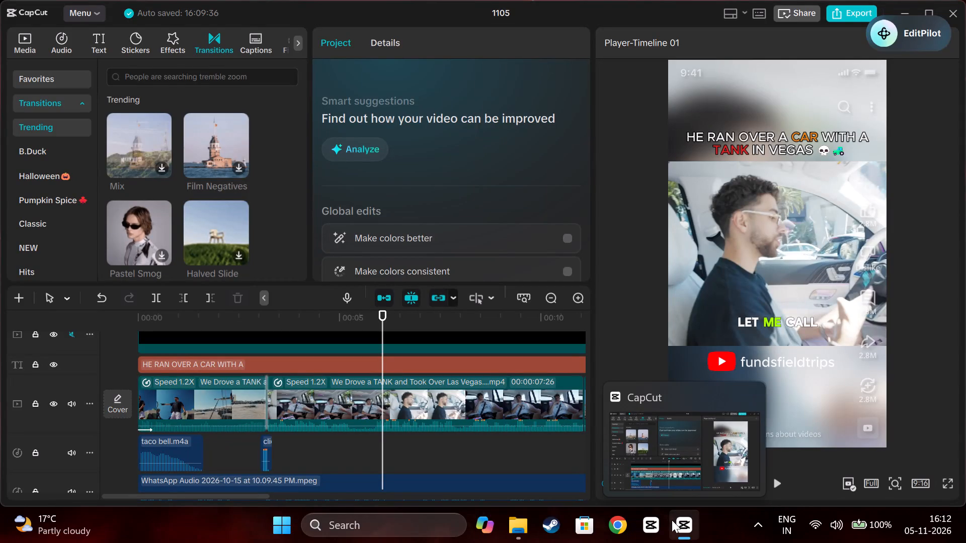
Play the first second of the opening from the start to check the taco bell sound against the first clip.
{"action": "scroll", "coordinate": [125, 430], "scroll_direction": "down", "scroll_amount": 7}
{"action": "left_click", "coordinate": [120, 423]}
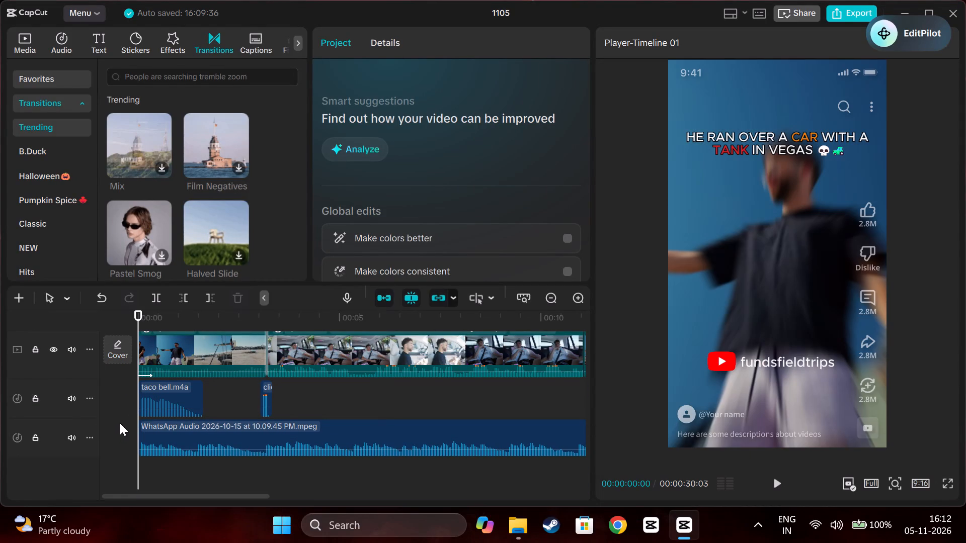
{"action": "key", "text": "space"}
{"action": "key", "text": "space"}
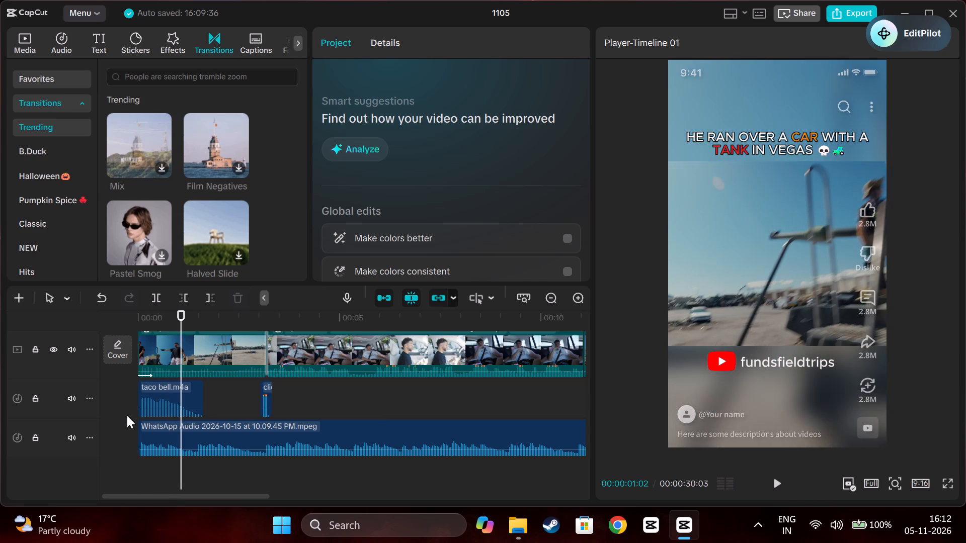
Examine the taco bell sound's waveform up close against the start of the first video clip.
{"action": "left_click", "coordinate": [141, 404]}
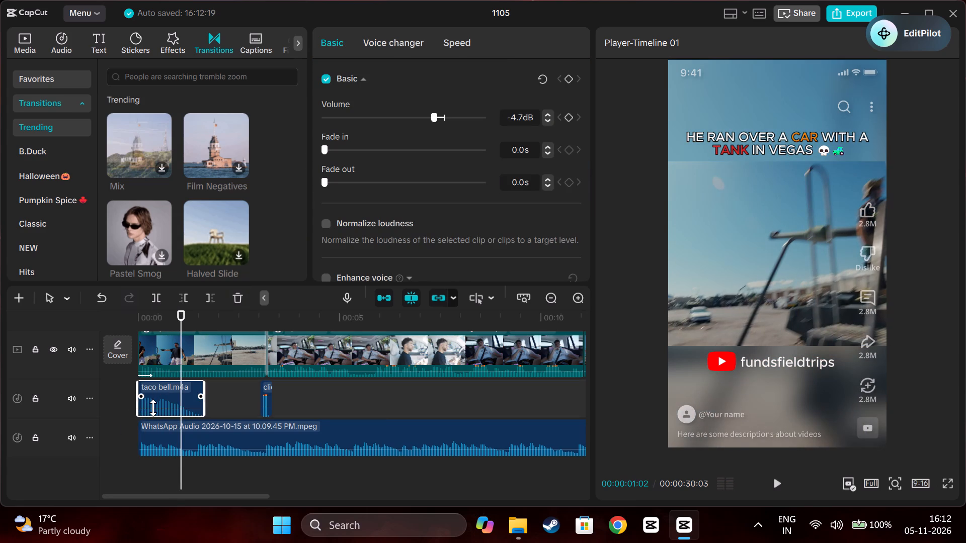
{"action": "scroll", "coordinate": [153, 408], "scroll_direction": "right", "scroll_amount": 1}
{"action": "scroll", "coordinate": [153, 408], "scroll_direction": "up", "scroll_amount": 1, "text": "ctrl"}
{"action": "scroll", "coordinate": [153, 408], "scroll_direction": "right", "scroll_amount": 1, "text": "ctrl"}
{"action": "scroll", "coordinate": [153, 408], "scroll_direction": "up", "scroll_amount": 15, "text": "ctrl"}
{"action": "scroll", "coordinate": [152, 408], "scroll_direction": "up", "scroll_amount": 7, "text": "ctrl"}
{"action": "scroll", "coordinate": [151, 408], "scroll_direction": "right", "scroll_amount": 3}
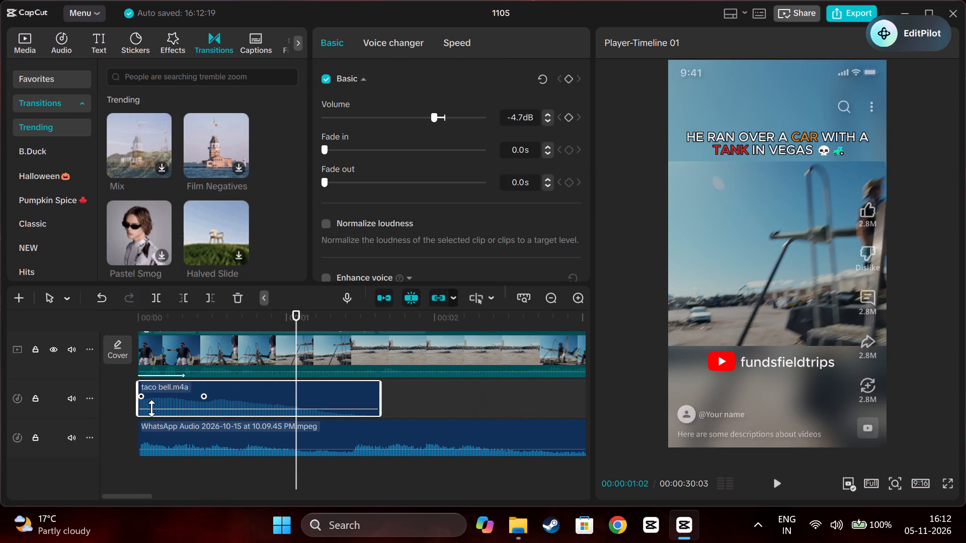
{"action": "scroll", "coordinate": [151, 408], "scroll_direction": "right", "scroll_amount": 3}
{"action": "left_click", "coordinate": [126, 413]}
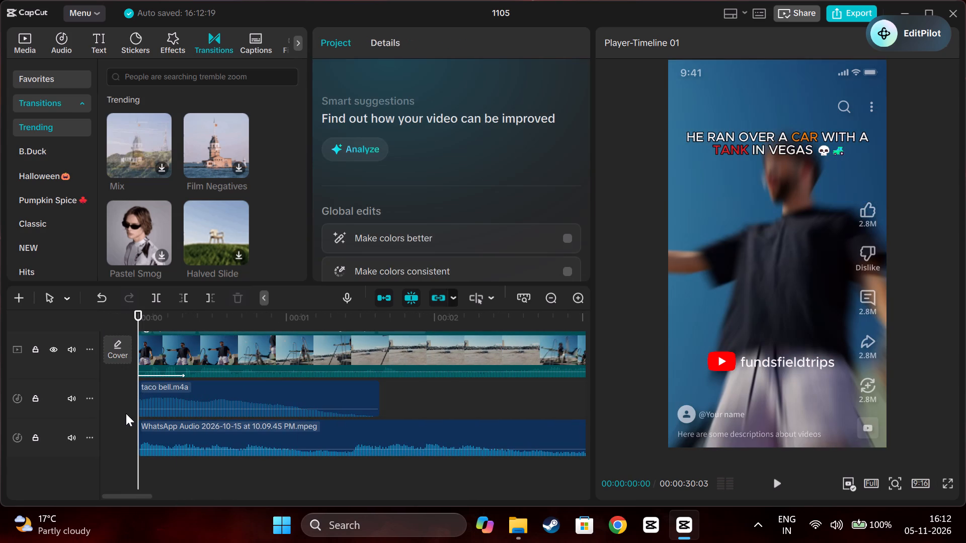
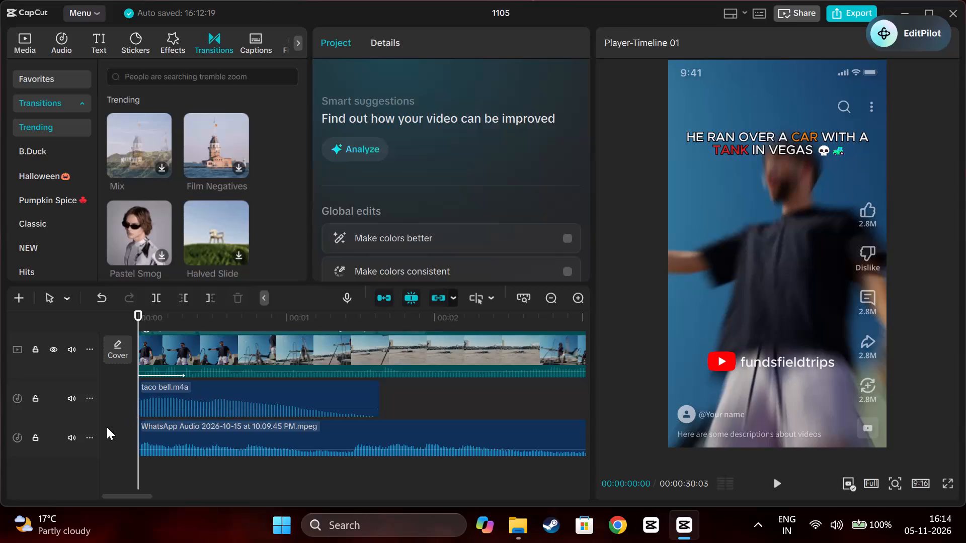
Play the short from the start to about 13 seconds, and replay its first second to check the opening.
{"action": "key", "text": "space"}
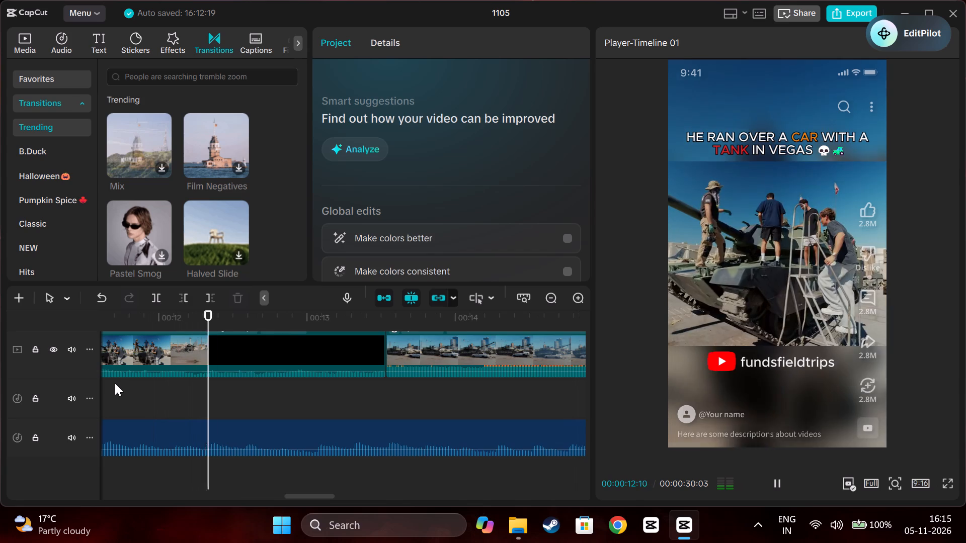
{"action": "key", "text": "space"}
{"action": "scroll", "coordinate": [115, 383], "scroll_direction": "right", "scroll_amount": 2}
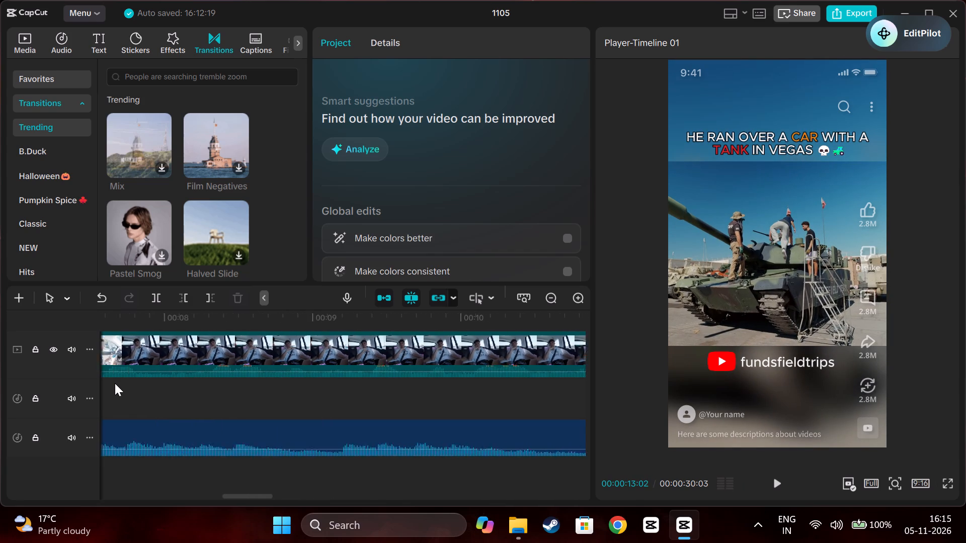
{"action": "scroll", "coordinate": [115, 383], "scroll_direction": "right", "scroll_amount": 1}
{"action": "left_click", "coordinate": [119, 388]}
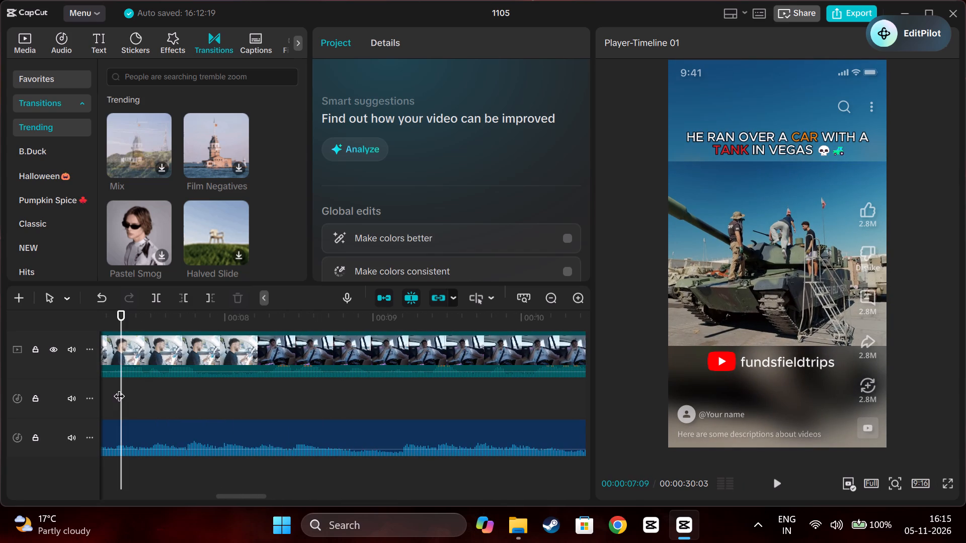
{"action": "left_click_drag", "start_coordinate": [119, 388], "coordinate": [41, 397]}
{"action": "key", "text": "space"}
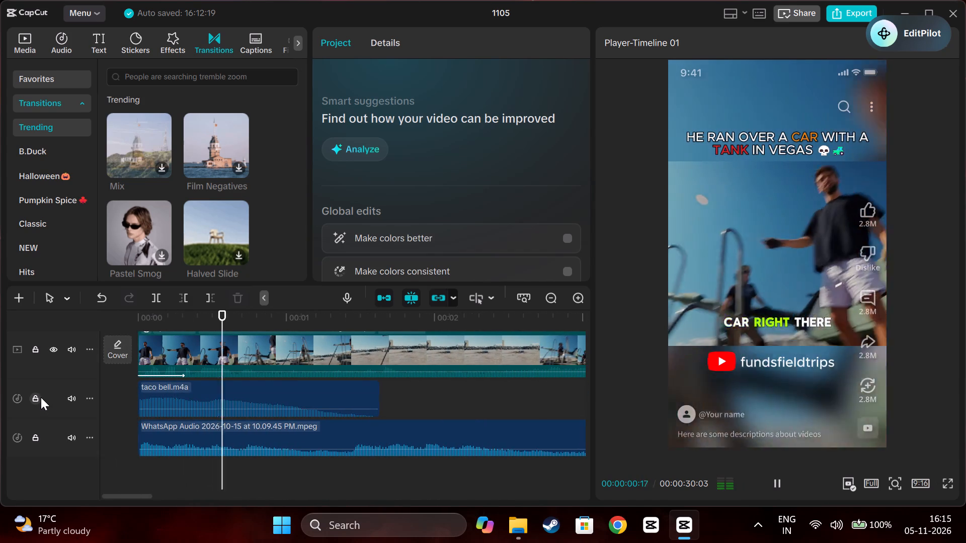
{"action": "key", "text": "space"}
Split the fifth caption, "I'm ready for this this sh*t's about to be f*cking badass motherf*cker", right before "about to be".
{"action": "scroll", "coordinate": [281, 406], "scroll_direction": "left", "scroll_amount": 1}
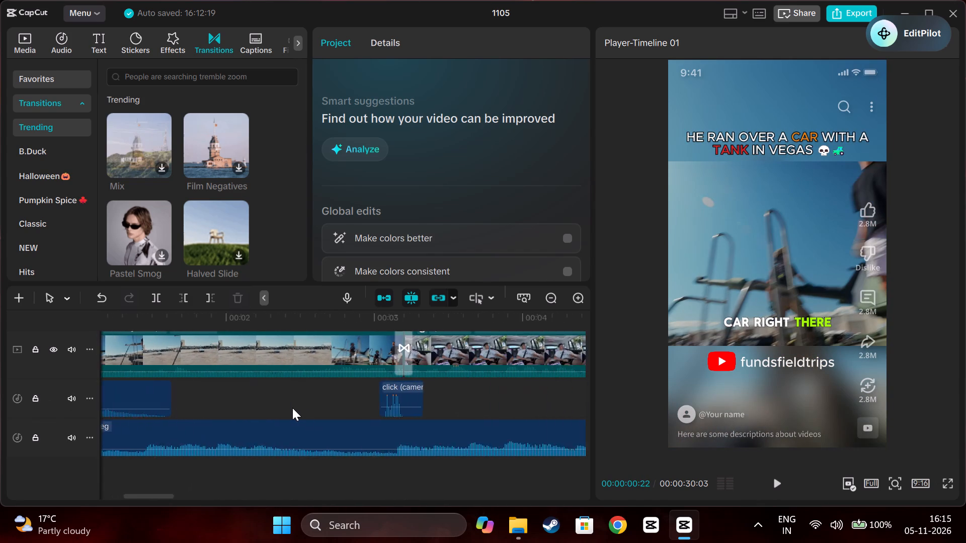
{"action": "scroll", "coordinate": [292, 408], "scroll_direction": "left", "scroll_amount": 1}
{"action": "scroll", "coordinate": [294, 408], "scroll_direction": "up", "scroll_amount": 4}
{"action": "scroll", "coordinate": [294, 408], "scroll_direction": "left", "scroll_amount": 1}
{"action": "scroll", "coordinate": [294, 408], "scroll_direction": "down", "scroll_amount": 6, "text": "ctrl"}
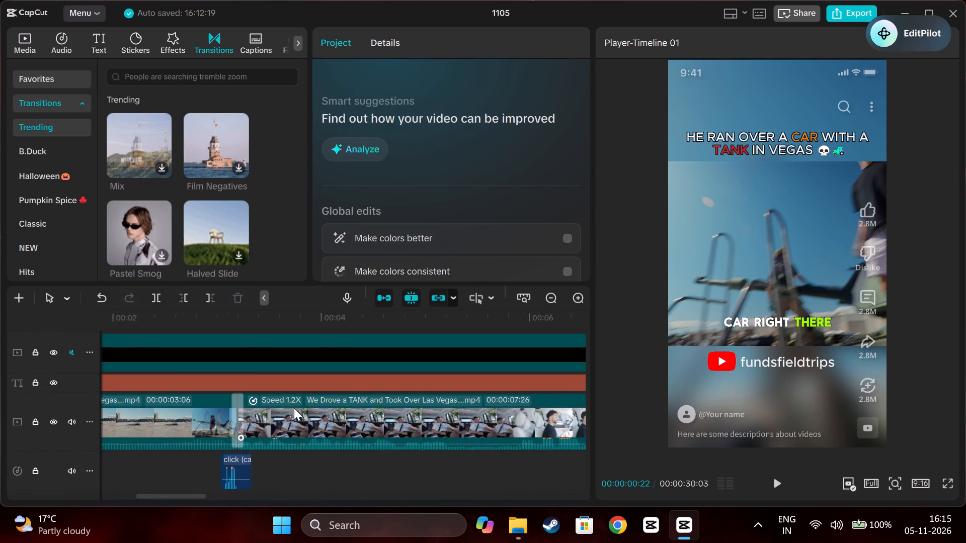
{"action": "scroll", "coordinate": [294, 408], "scroll_direction": "down", "scroll_amount": 17, "text": "ctrl"}
{"action": "scroll", "coordinate": [294, 408], "scroll_direction": "down", "scroll_amount": 14, "text": "ctrl"}
{"action": "scroll", "coordinate": [315, 388], "scroll_direction": "right", "scroll_amount": 1}
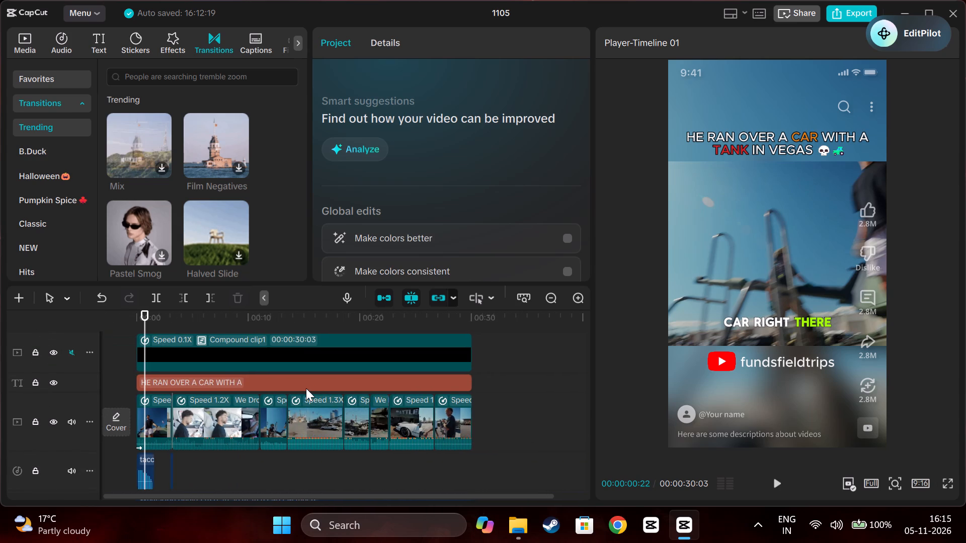
{"action": "scroll", "coordinate": [306, 388], "scroll_direction": "up", "scroll_amount": 3}
{"action": "left_click", "coordinate": [218, 378]}
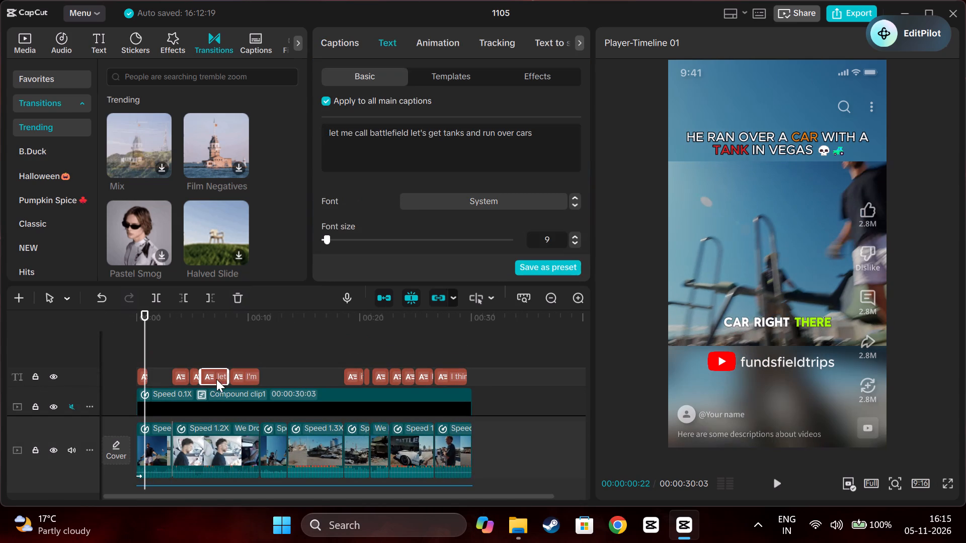
{"action": "left_click", "coordinate": [350, 42]}
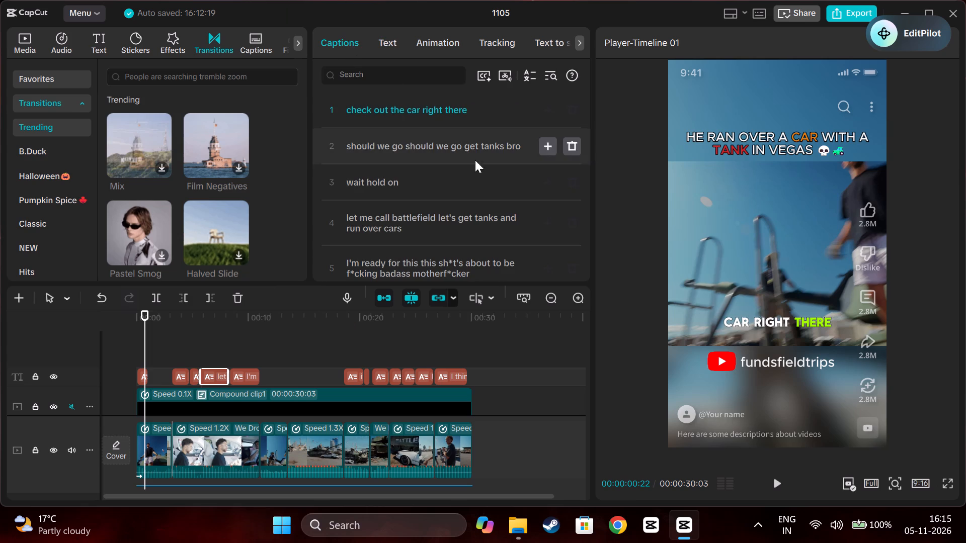
{"action": "scroll", "coordinate": [457, 243], "scroll_direction": "down", "scroll_amount": 1}
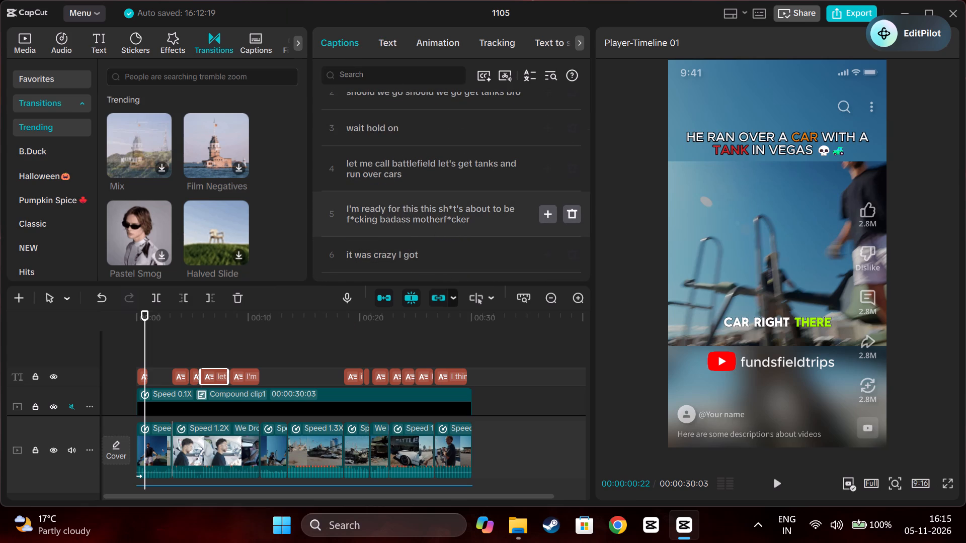
{"action": "left_click", "coordinate": [462, 208]}
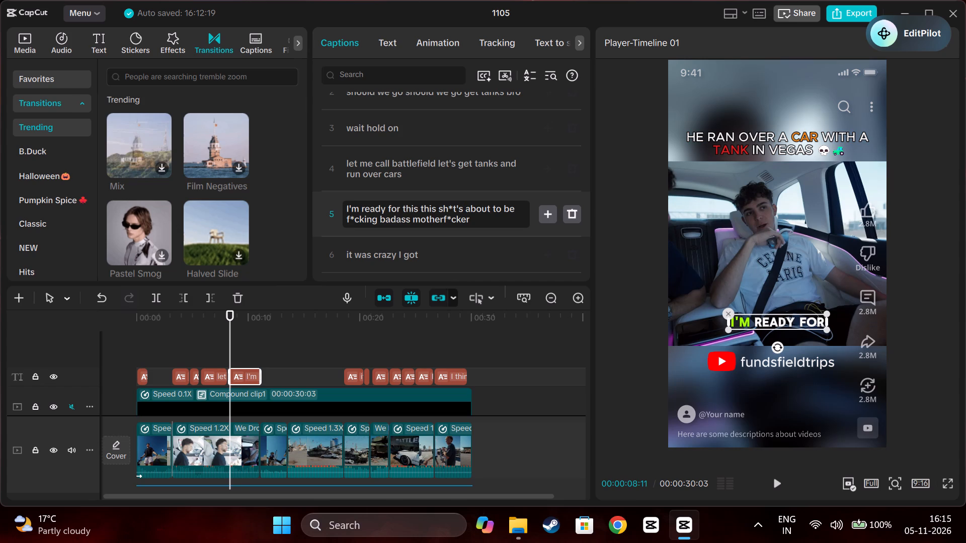
{"action": "key", "text": "Return"}
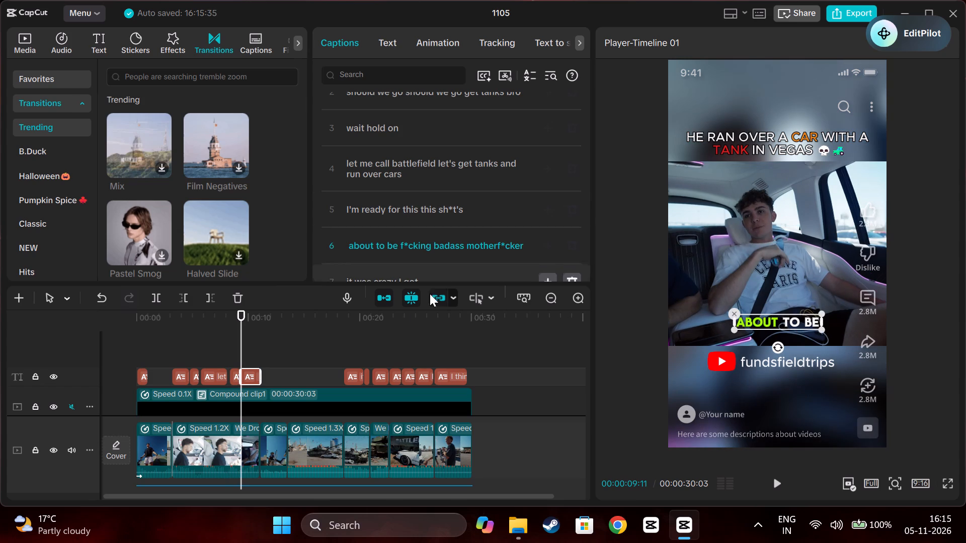
Play back the car-interior captions and split "about to be f*cking badass motherf*cker" right before its last word.
{"action": "left_click_drag", "start_coordinate": [240, 337], "coordinate": [195, 340]}
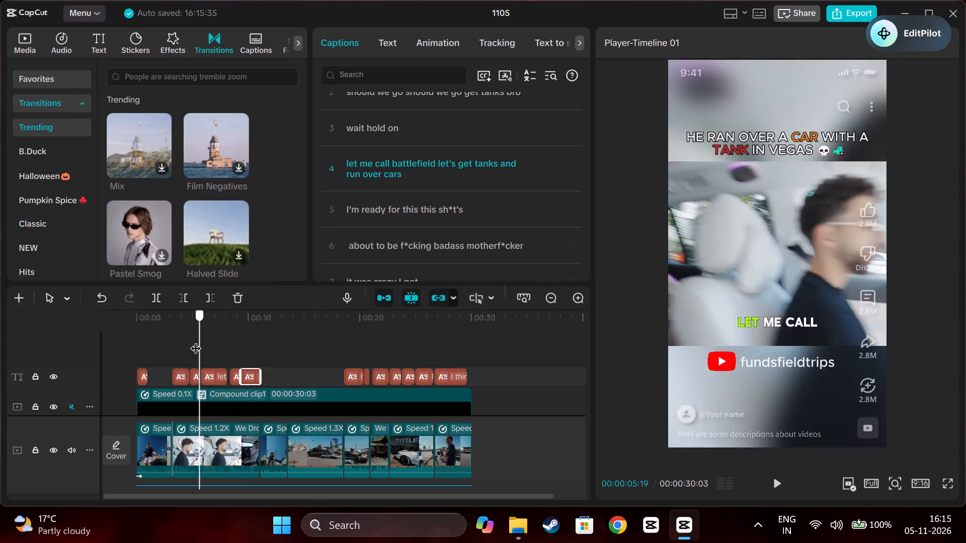
{"action": "key", "text": "space"}
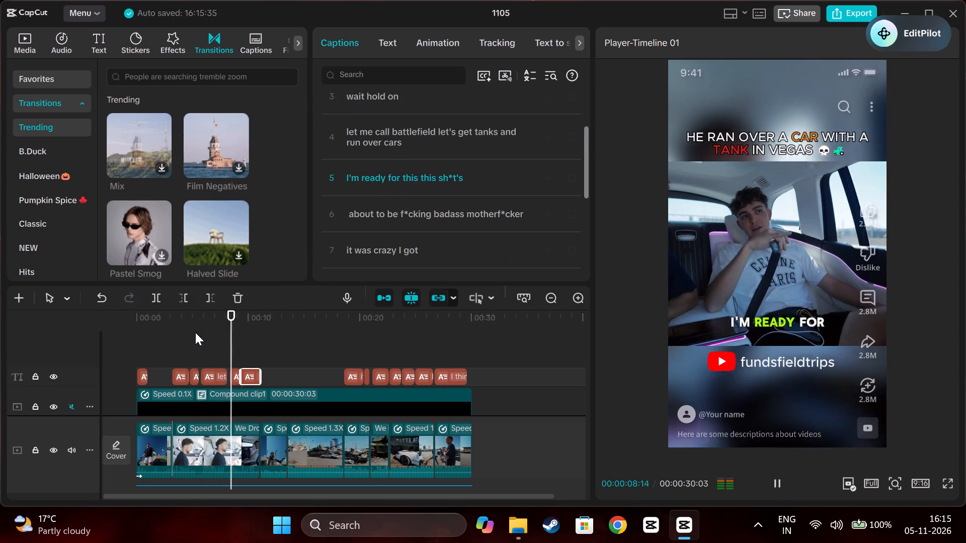
{"action": "key", "text": "space"}
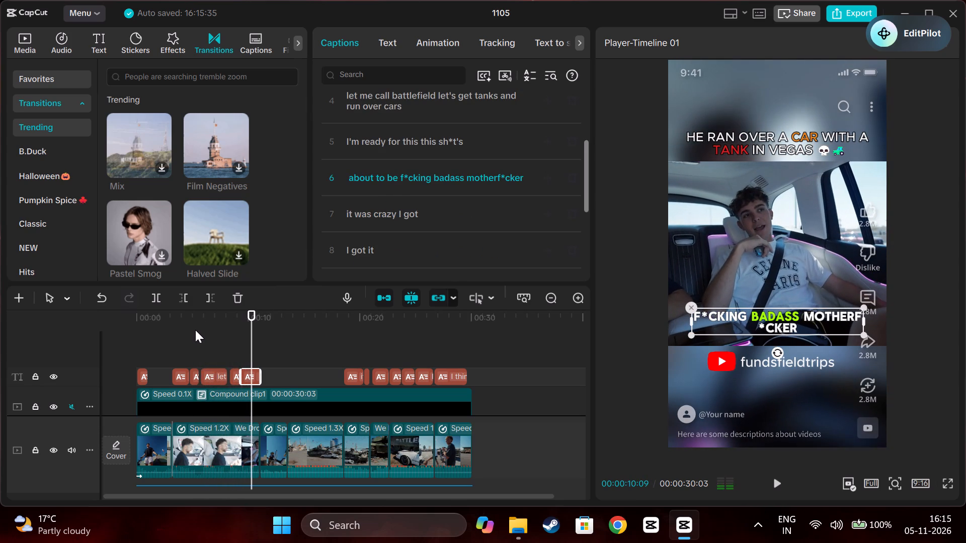
{"action": "left_click", "coordinate": [399, 176]}
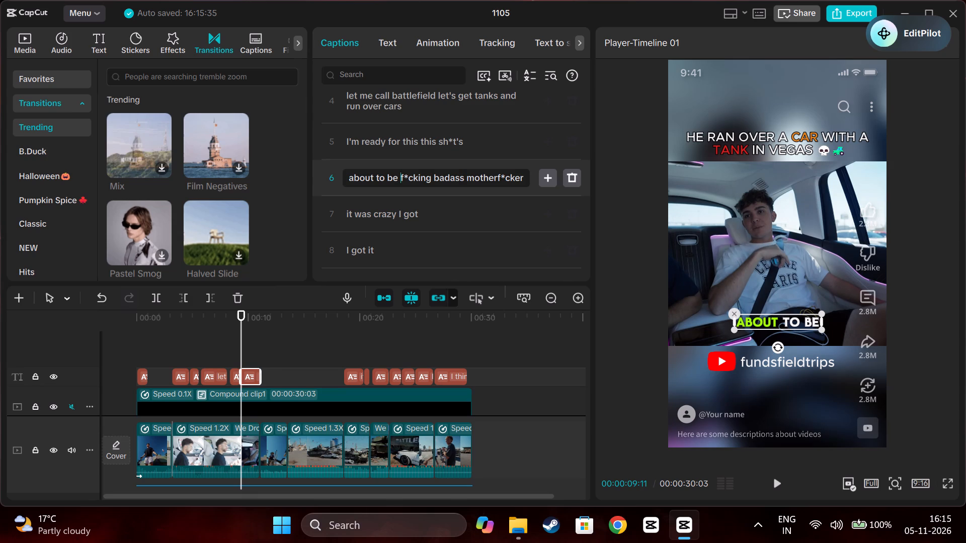
{"action": "left_click", "coordinate": [432, 176]}
{"action": "left_click", "coordinate": [463, 175]}
{"action": "key", "text": "Return"}
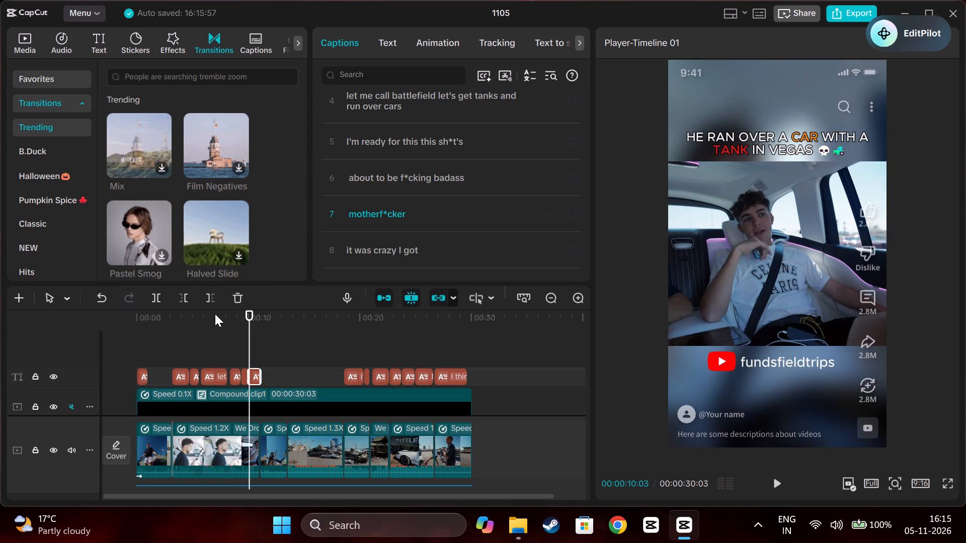
Play back the split captions in the car scene, and replay the short from the start to about 12 seconds.
{"action": "left_click", "coordinate": [218, 323]}
{"action": "key", "text": "space"}
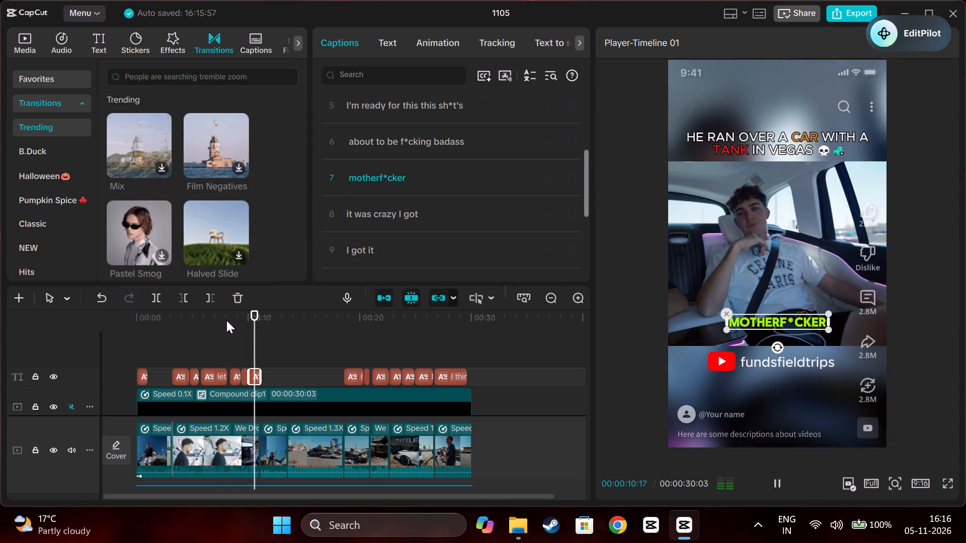
{"action": "key", "text": "space"}
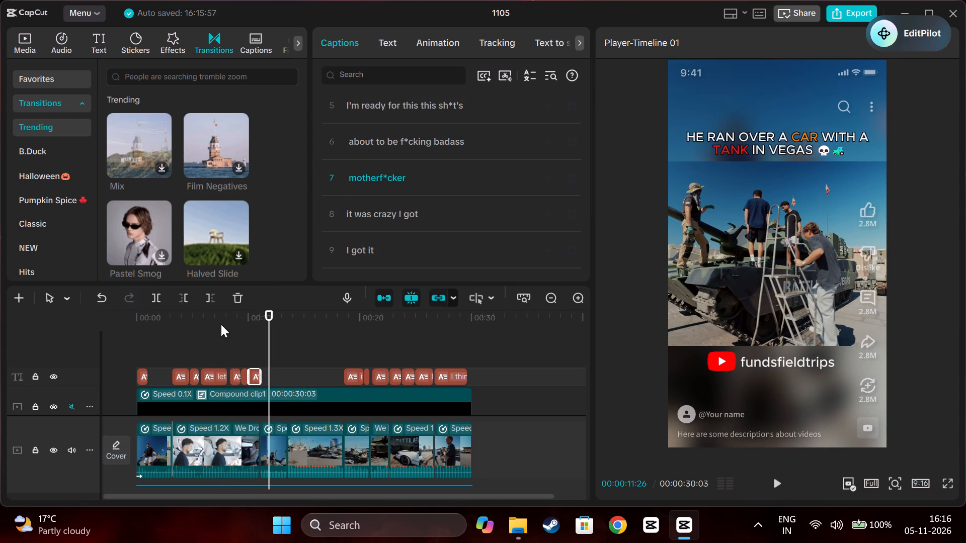
{"action": "left_click", "coordinate": [213, 343]}
{"action": "left_click_drag", "start_coordinate": [213, 343], "coordinate": [108, 351]}
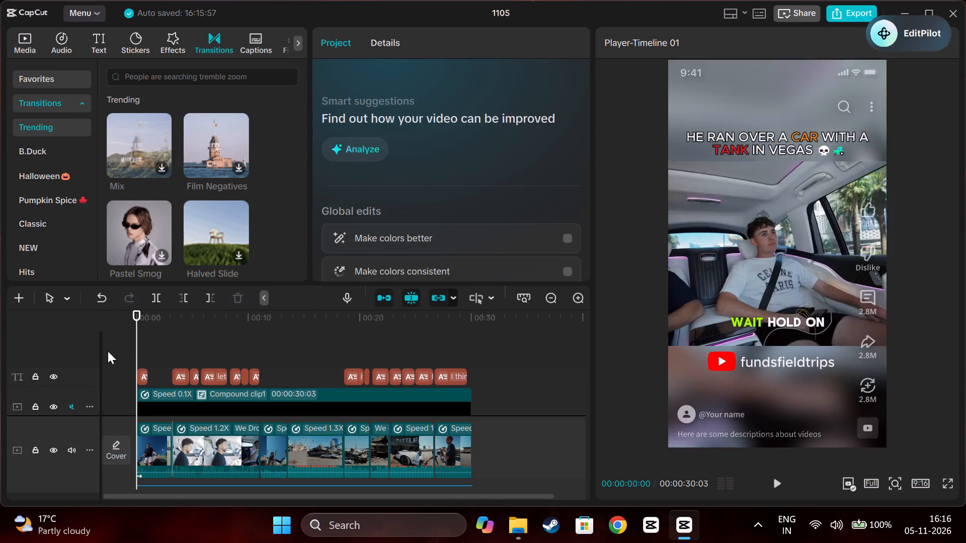
{"action": "key", "text": "space"}
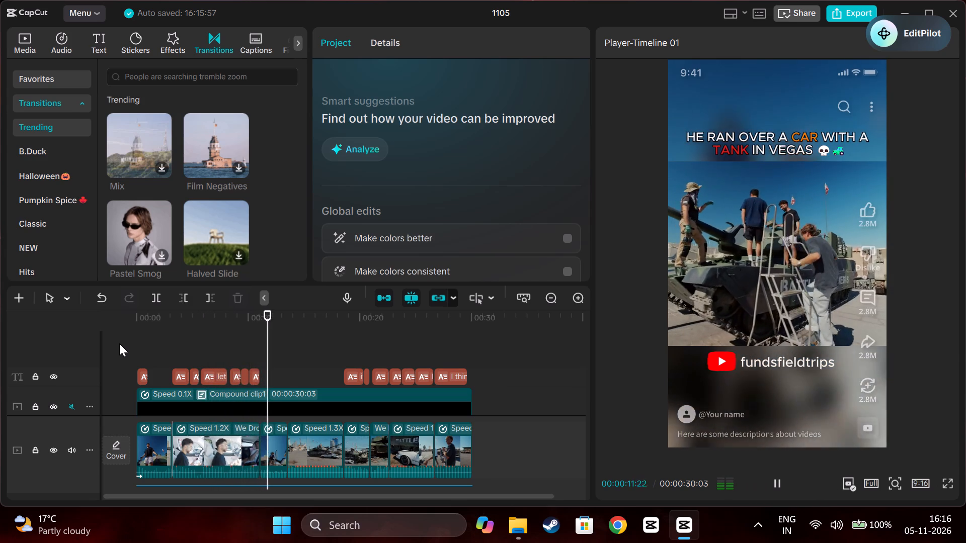
{"action": "key", "text": "space"}
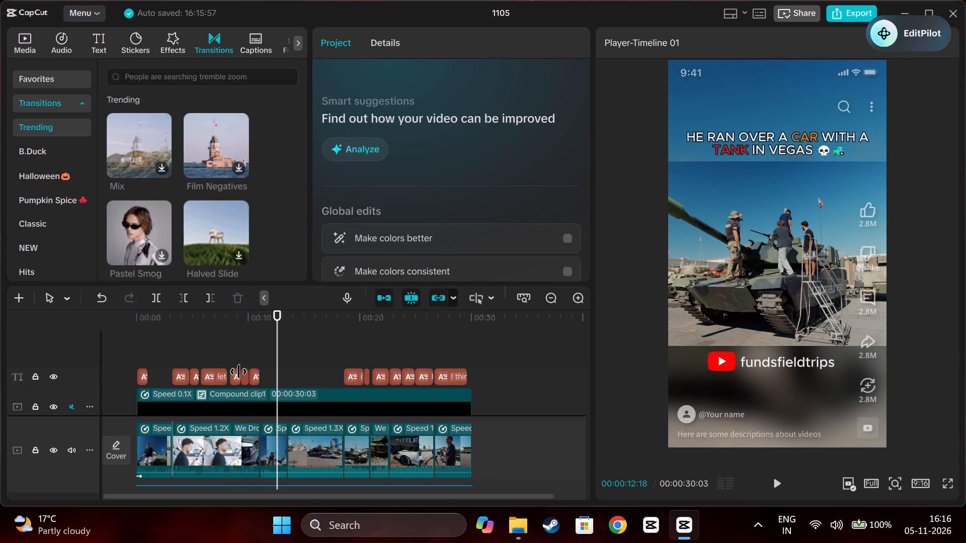
Select the "I'm ready for this this sh*t's" caption and bring up its neighbouring lines in the caption list.
{"action": "left_click", "coordinate": [236, 378]}
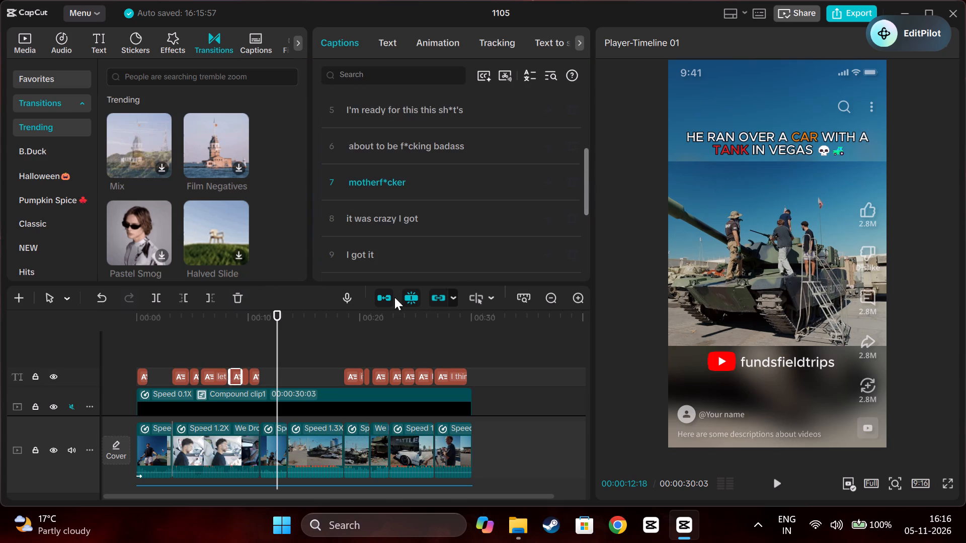
{"action": "scroll", "coordinate": [404, 198], "scroll_direction": "up", "scroll_amount": 1}
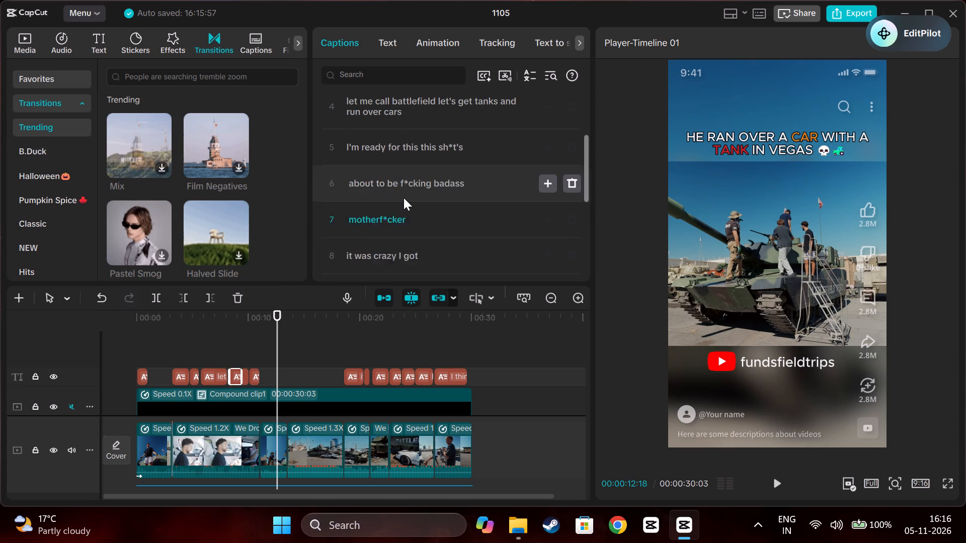
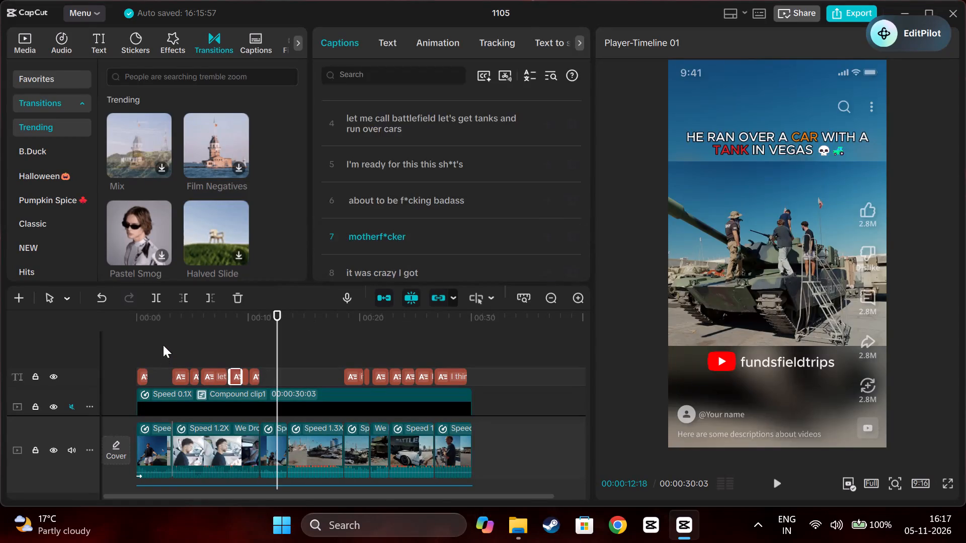
Play the short back from the very beginning to review the opening with its split captions.
{"action": "left_click", "coordinate": [163, 345]}
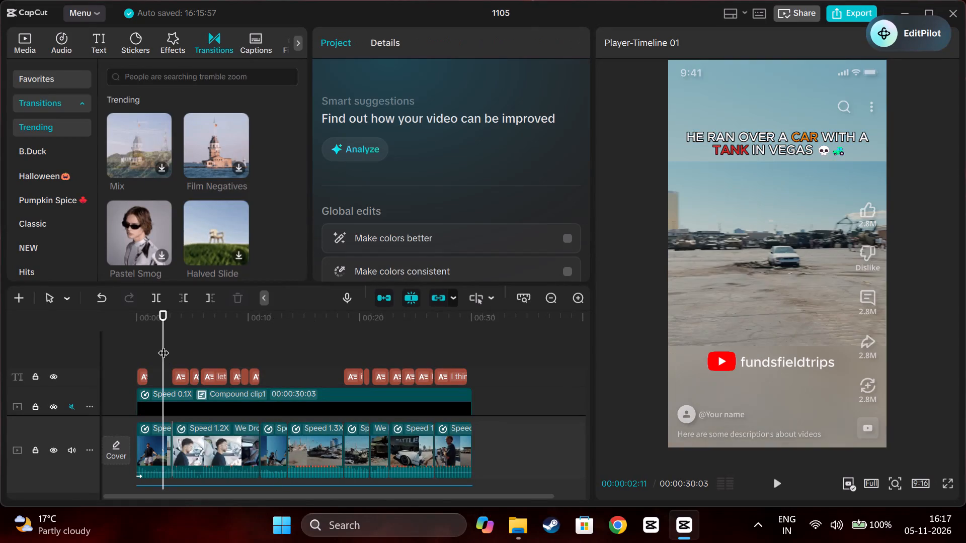
{"action": "left_click_drag", "start_coordinate": [163, 345], "coordinate": [83, 349]}
{"action": "key", "text": "space"}
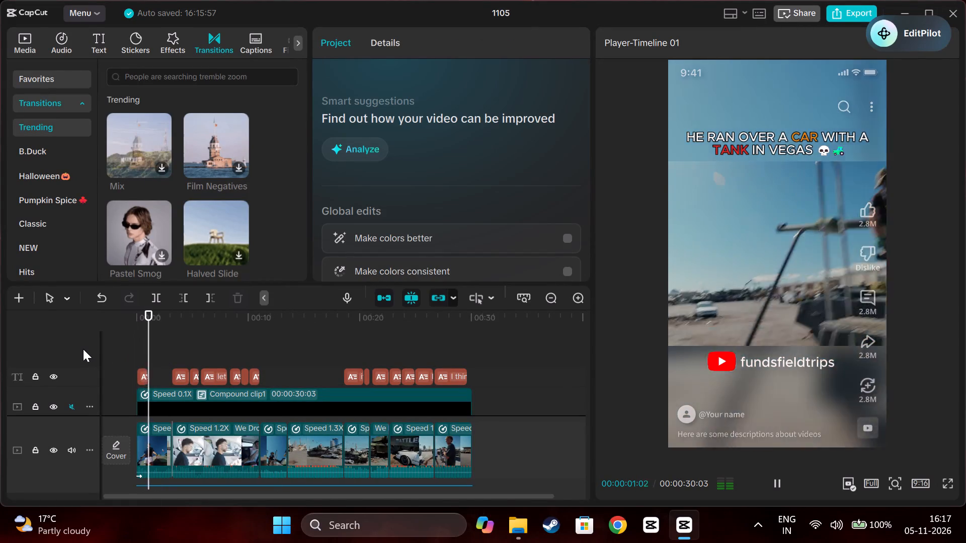
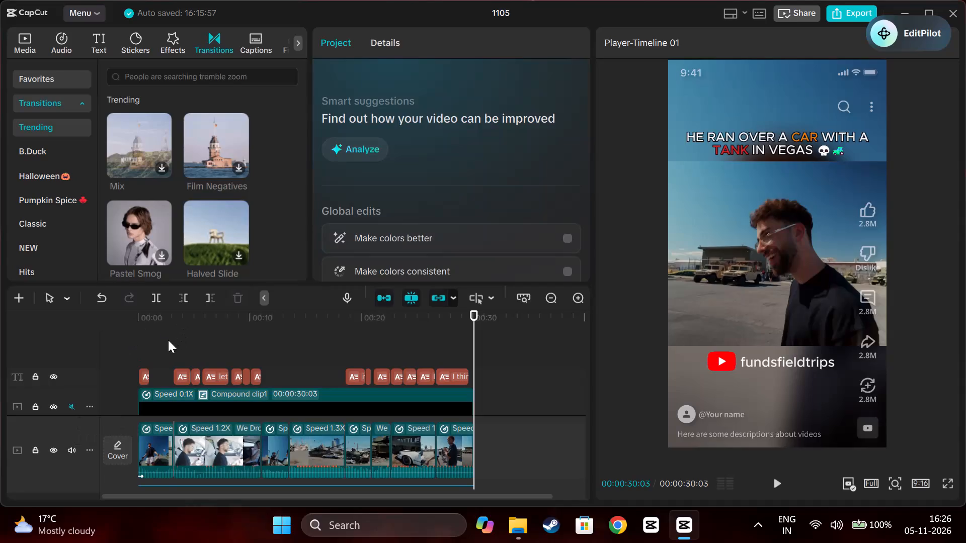
Play the short from the very beginning through the battlefield captions up to about eight seconds.
{"action": "left_click_drag", "start_coordinate": [165, 341], "coordinate": [89, 341]}
{"action": "scroll", "coordinate": [83, 356], "scroll_direction": "down", "scroll_amount": 10}
{"action": "scroll", "coordinate": [146, 404], "scroll_direction": "down", "scroll_amount": 5}
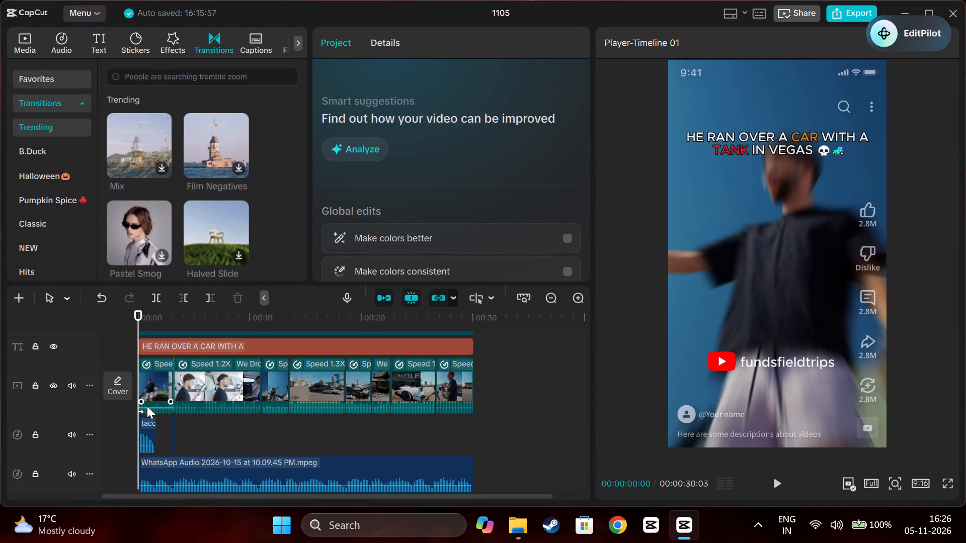
{"action": "key", "text": "space"}
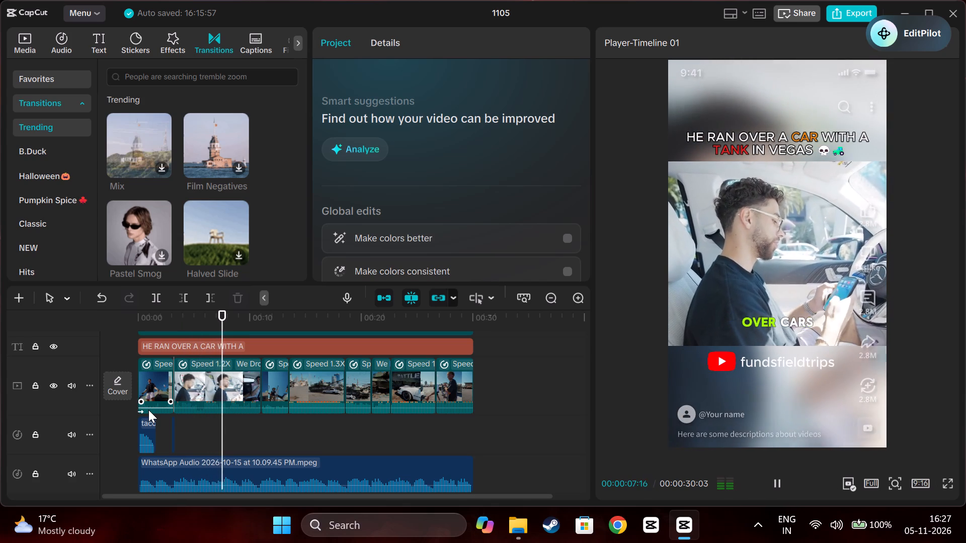
{"action": "key", "text": "space"}
Step the playhead back frame by frame to 00:00:07:11, on the word RUN in the "TANKS AND RUN" caption.
{"action": "key", "text": "Left"}
{"action": "key", "text": "Left"}
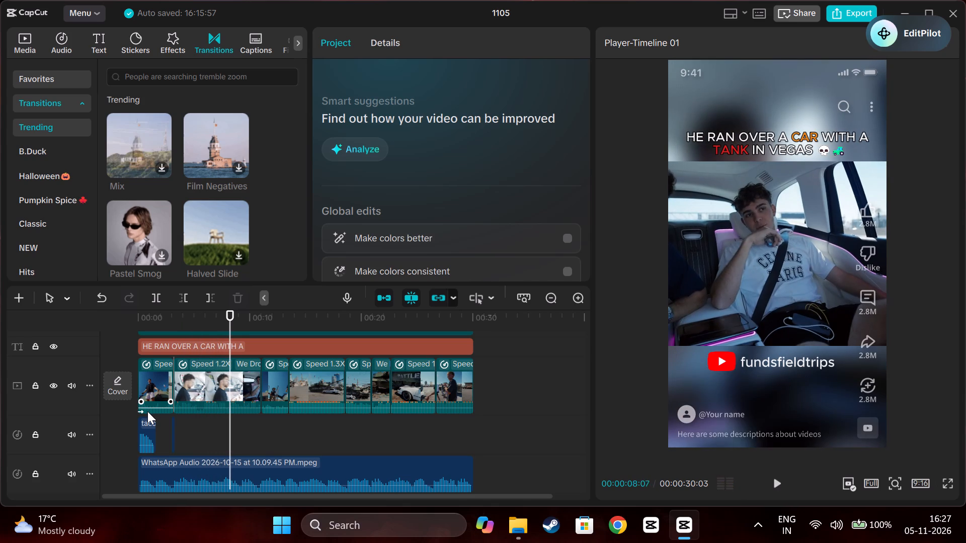
{"action": "key", "text": "Left"}
{"action": "key", "text": "Left"}
{"action": "key", "text": "Left"}
{"action": "key", "text": "Left"}
{"action": "key", "text": "Left"}
{"action": "key", "text": "Left"}
{"action": "key", "text": "Left"}
{"action": "key", "text": "Left"}
{"action": "key", "text": "Left"}
{"action": "key", "text": "Left"}
{"action": "key", "text": "Left"}
{"action": "key", "text": "Left"}
{"action": "key", "text": "Left"}
{"action": "key", "text": "Left"}
{"action": "key", "text": "Left"}
{"action": "key", "text": "Left"}
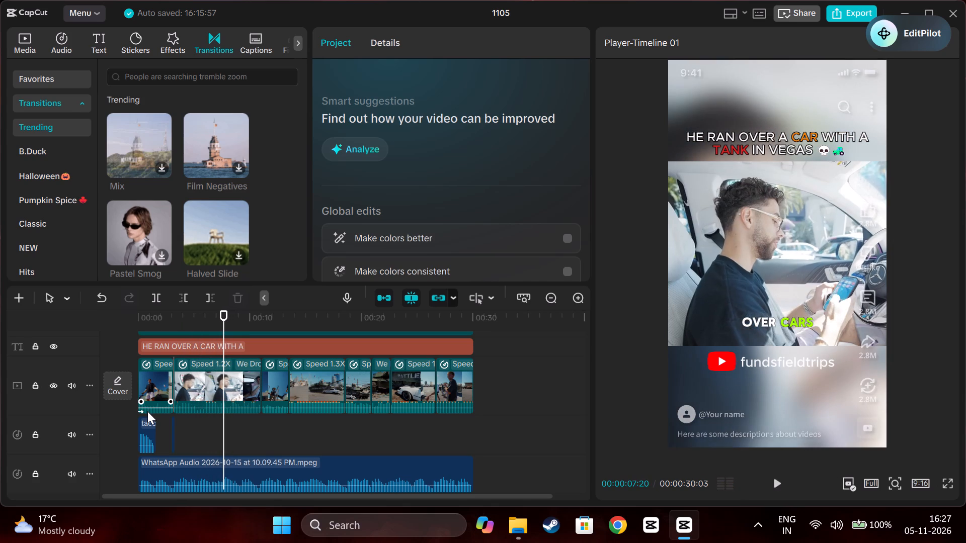
{"action": "key", "text": "Left"}
{"action": "key", "text": "Left"}
{"action": "key", "text": "Left"}
{"action": "key", "text": "Left"}
{"action": "key", "text": "Left"}
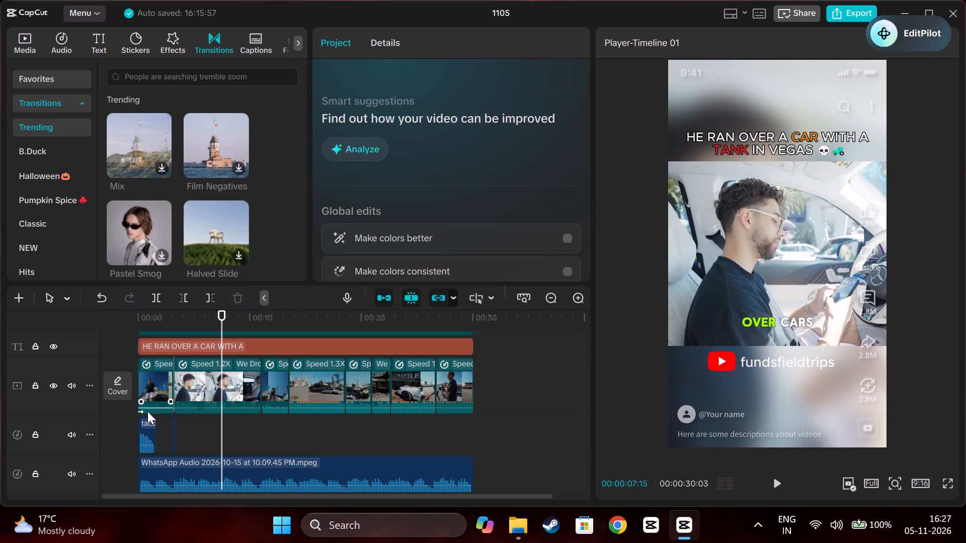
{"action": "key", "text": "Left"}
{"action": "key", "text": "Left"}
{"action": "key", "text": "Left"}
{"action": "key", "text": "Left"}
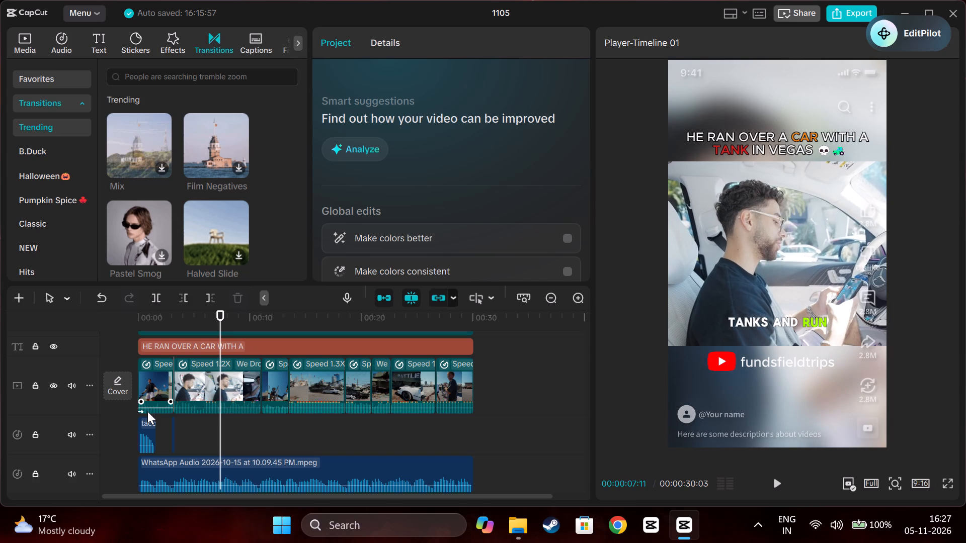
{"action": "scroll", "coordinate": [147, 411], "scroll_direction": "up", "scroll_amount": 4, "text": "ctrl"}
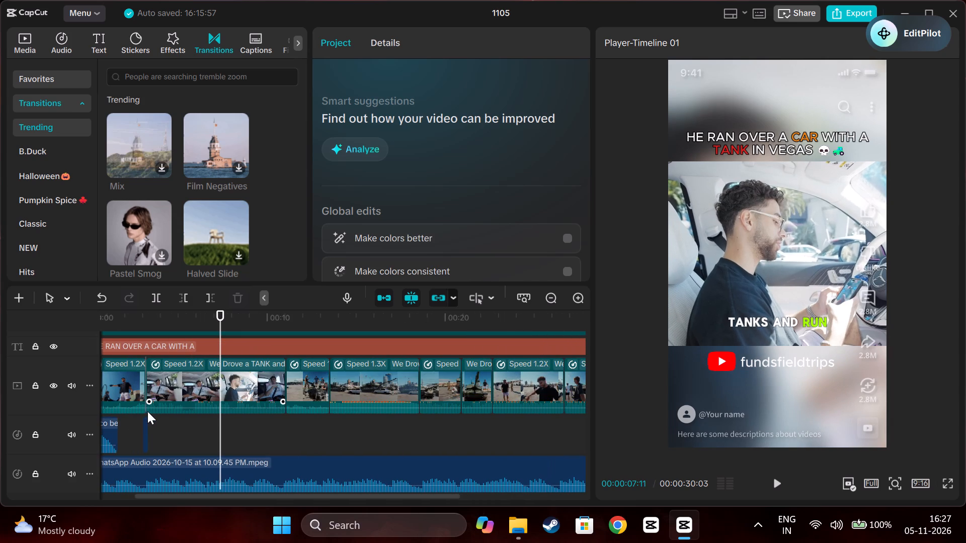
Switch to File Explorer and bring the Huh-Cat-Meme clip from drive D's sfx memes folder into the CapCut timeline at 00:00:07:11.
{"action": "left_click", "coordinate": [522, 530]}
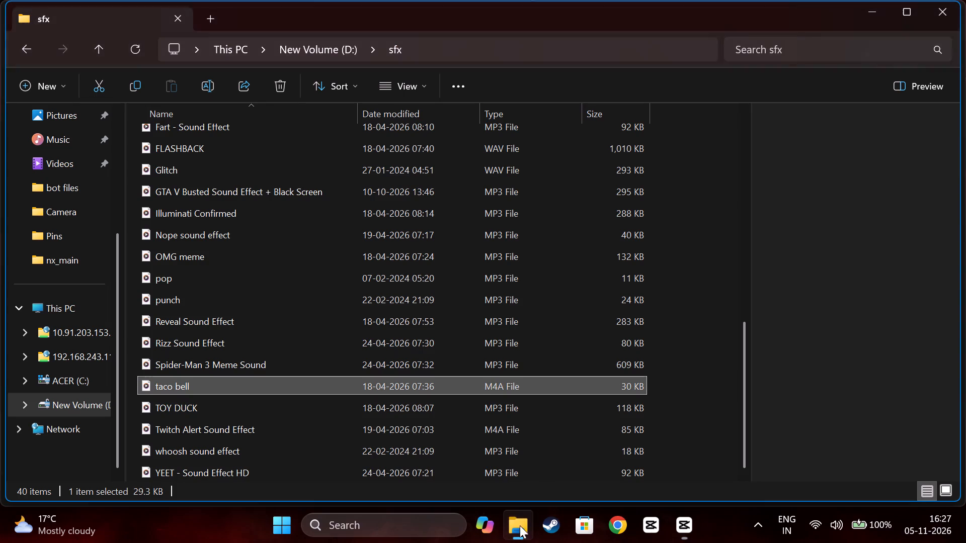
{"action": "left_click", "coordinate": [319, 54]}
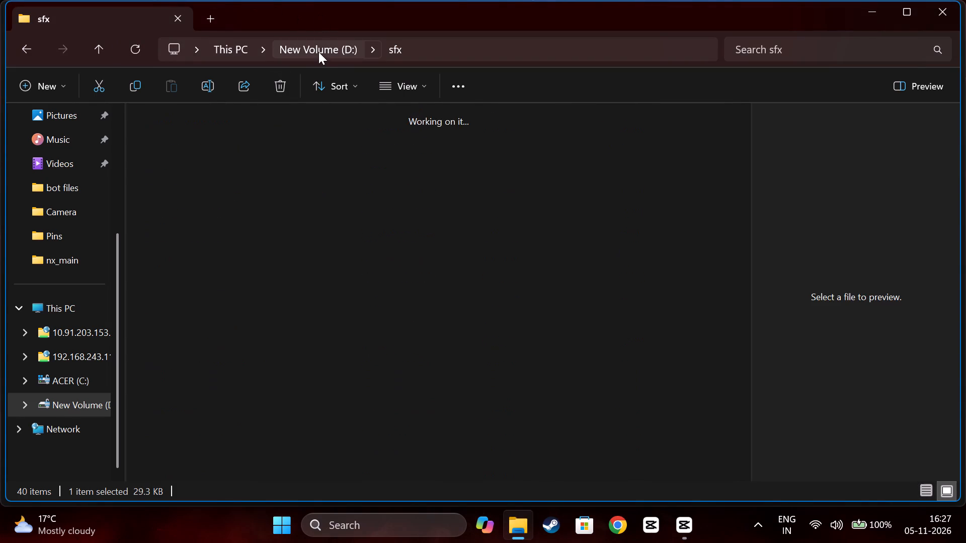
{"action": "scroll", "coordinate": [238, 316], "scroll_direction": "up", "scroll_amount": 2}
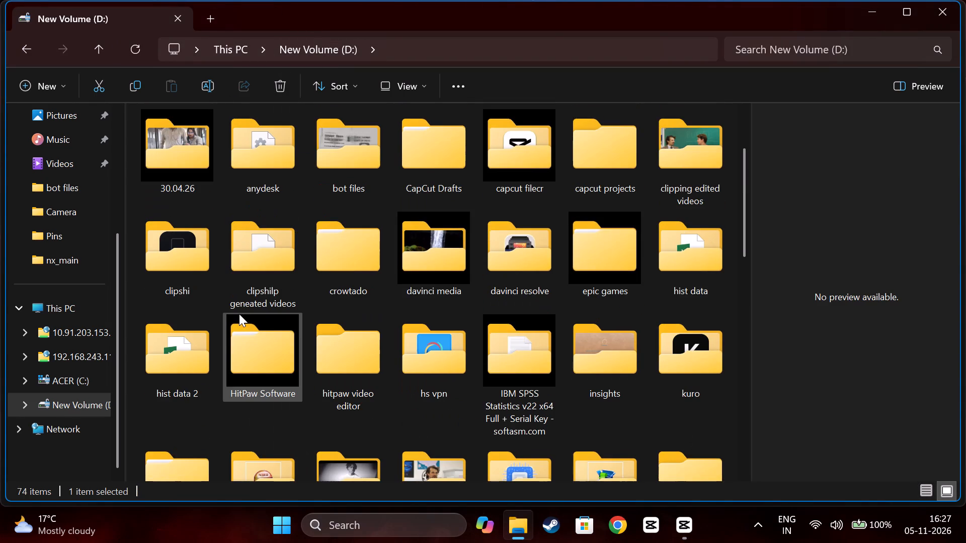
{"action": "scroll", "coordinate": [239, 312], "scroll_direction": "down", "scroll_amount": 3}
{"action": "scroll", "coordinate": [265, 291], "scroll_direction": "up", "scroll_amount": 2}
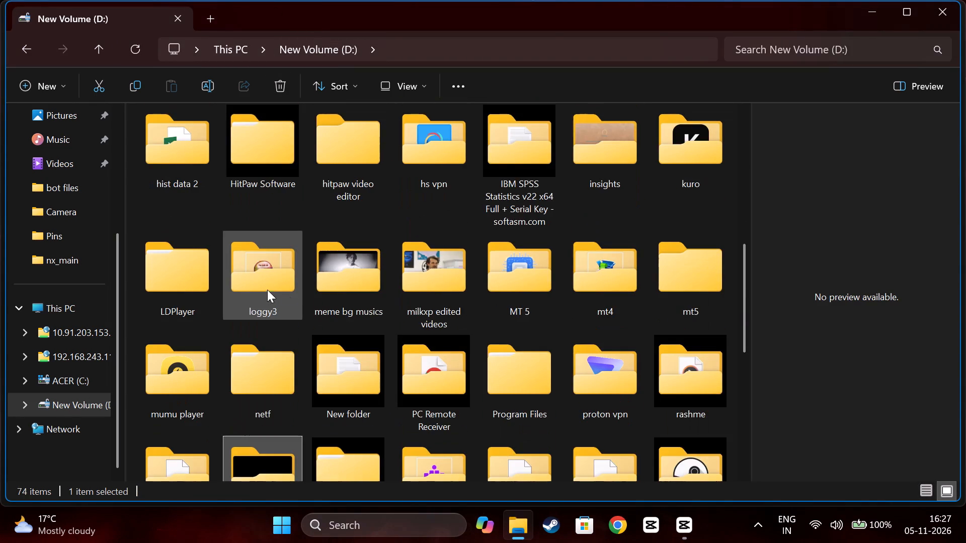
{"action": "scroll", "coordinate": [298, 294], "scroll_direction": "down", "scroll_amount": 1}
{"action": "double_click", "coordinate": [359, 336]}
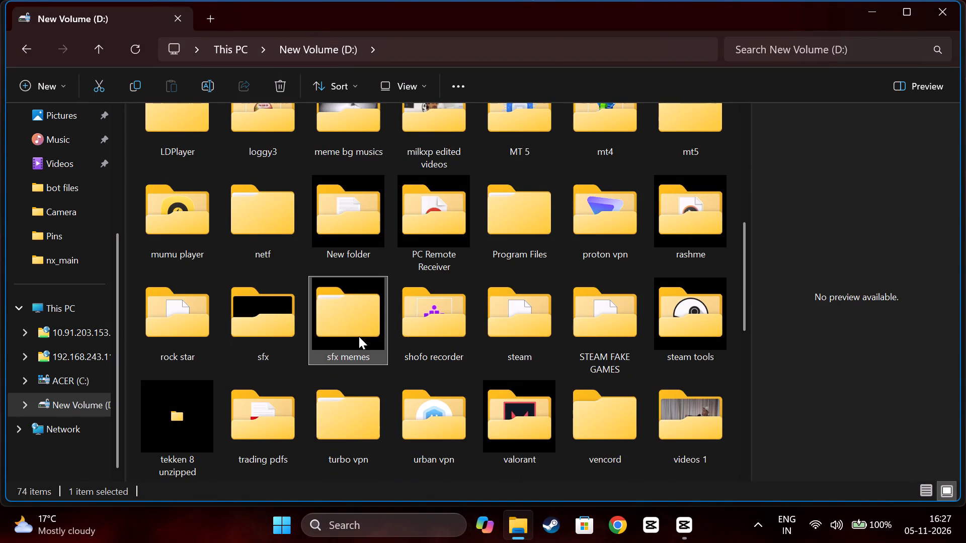
{"action": "double_click", "coordinate": [193, 135]}
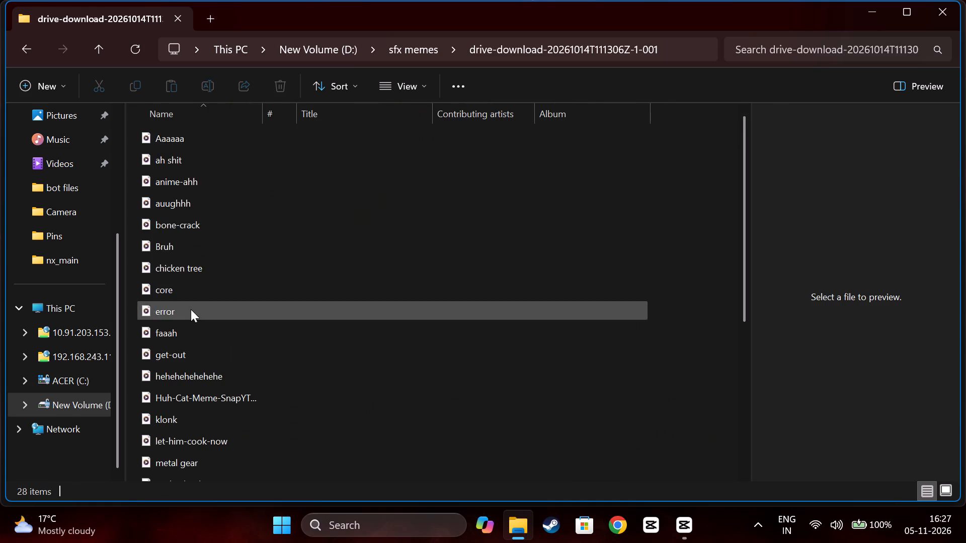
{"action": "left_click", "coordinate": [197, 393]}
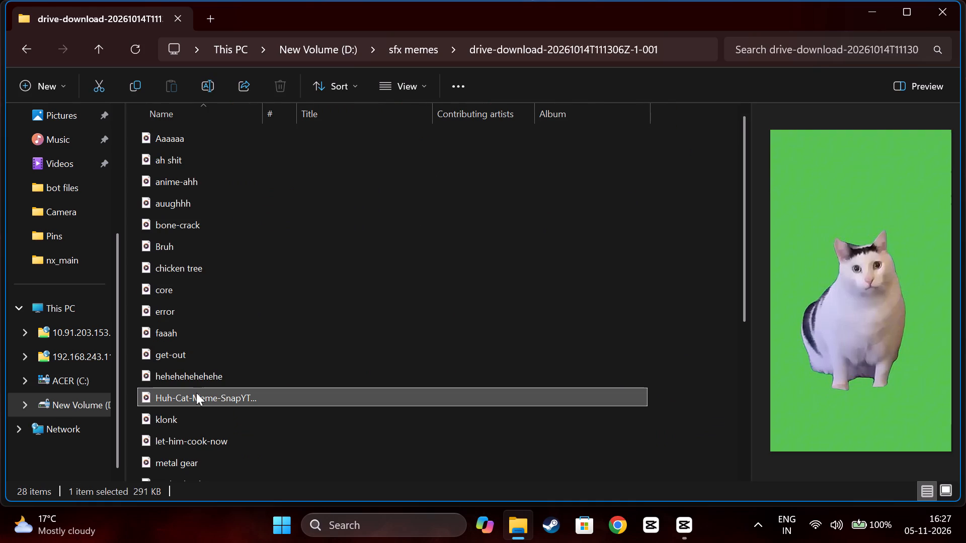
{"action": "left_click_drag", "start_coordinate": [196, 393], "coordinate": [616, 479]}
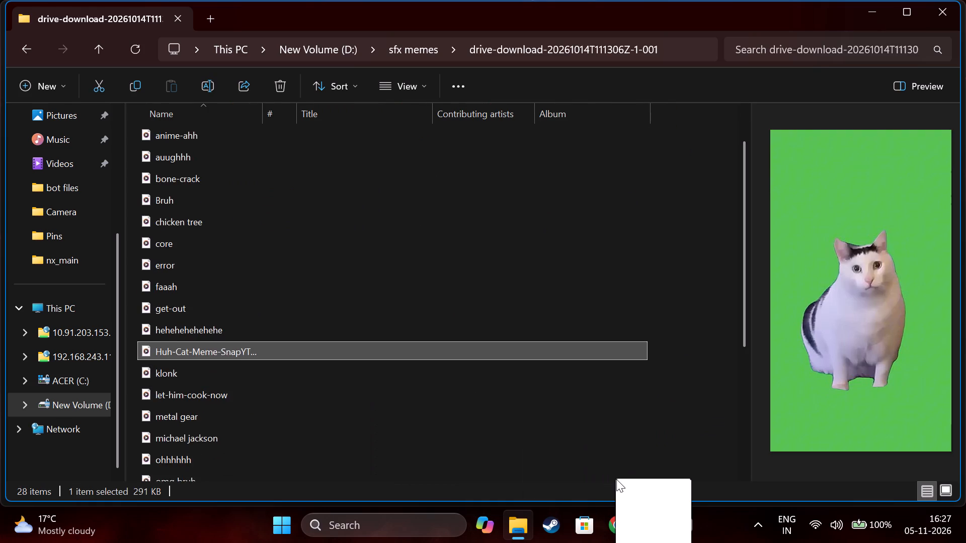
{"action": "left_click_drag", "start_coordinate": [616, 479], "coordinate": [693, 529]}
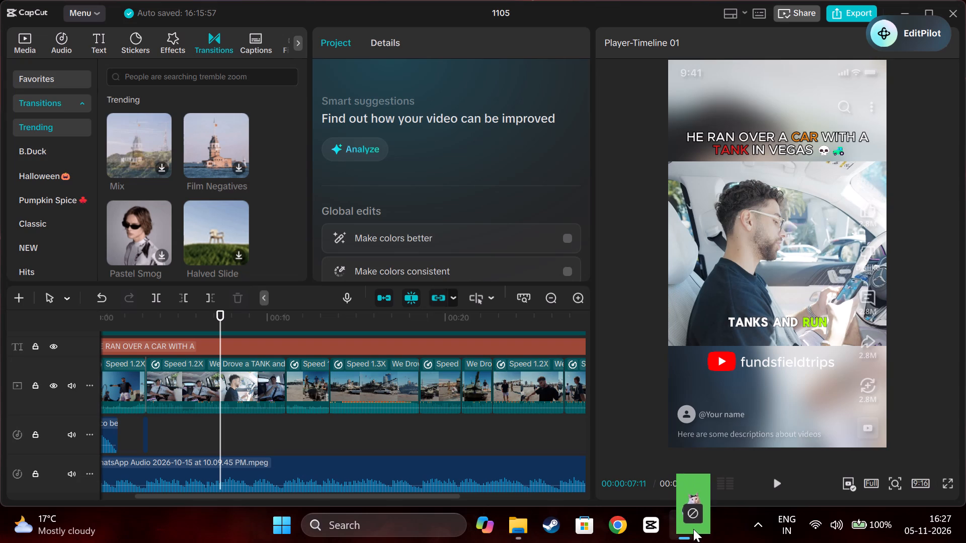
{"action": "left_click_drag", "start_coordinate": [693, 529], "coordinate": [221, 421]}
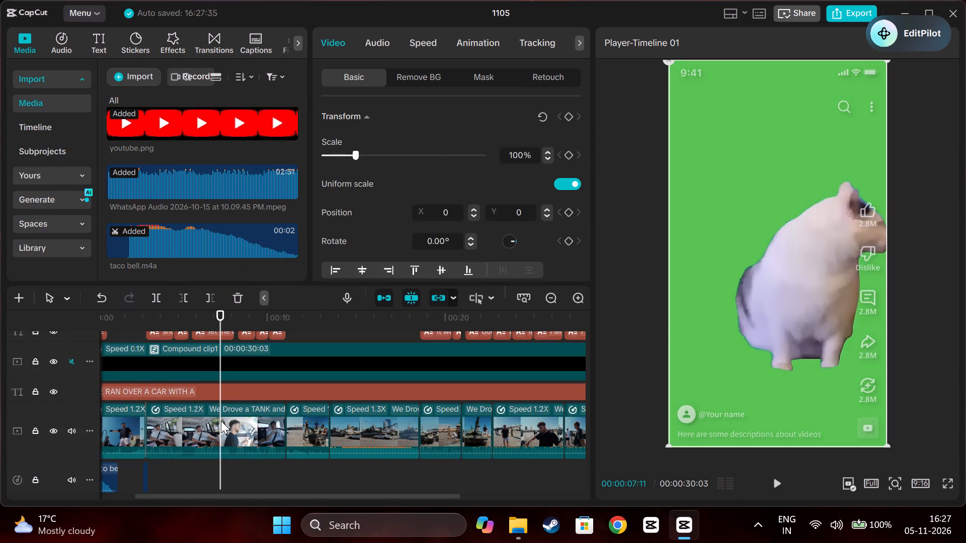
Add a timeline marker at 00:00:07:11, where the cat meme clip starts.
{"action": "scroll", "coordinate": [221, 421], "scroll_direction": "up", "scroll_amount": 4}
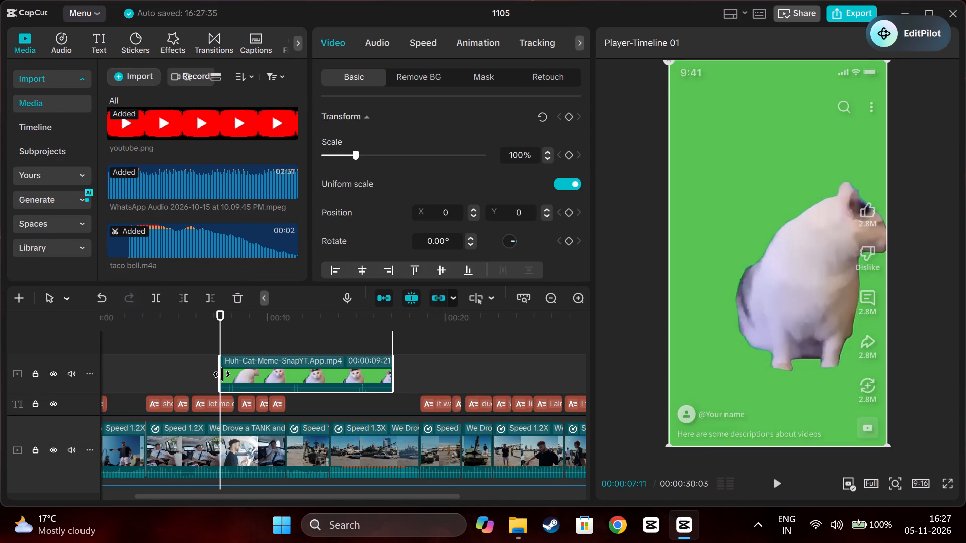
{"action": "left_click", "coordinate": [219, 425]}
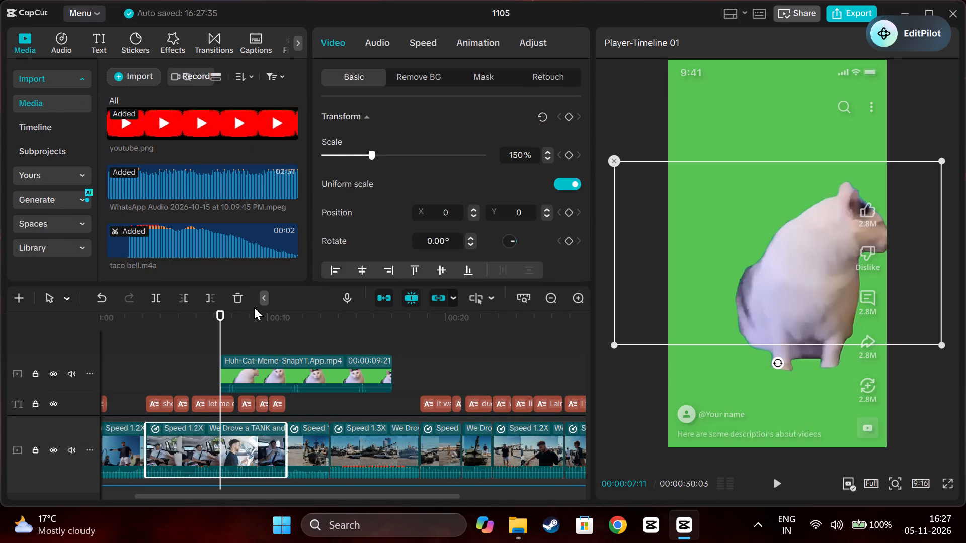
{"action": "left_click", "coordinate": [265, 294]}
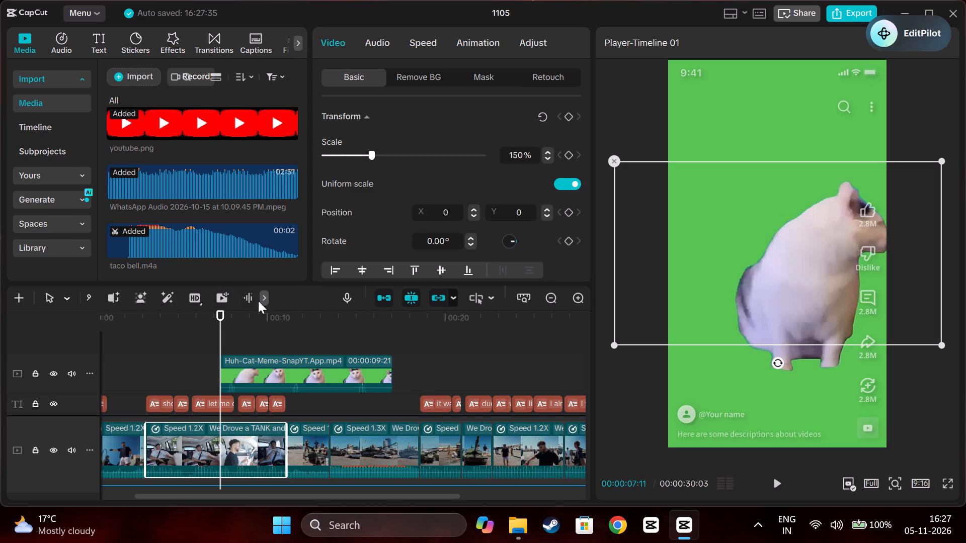
{"action": "left_click", "coordinate": [217, 322]}
{"action": "left_click", "coordinate": [213, 310]}
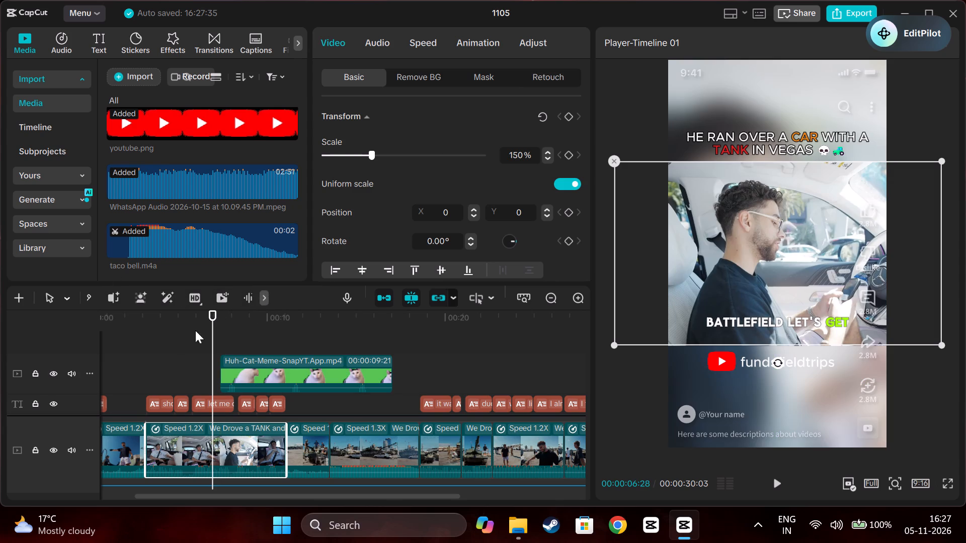
{"action": "left_click", "coordinate": [175, 332]}
{"action": "left_click", "coordinate": [215, 325]}
{"action": "left_click", "coordinate": [215, 325]}
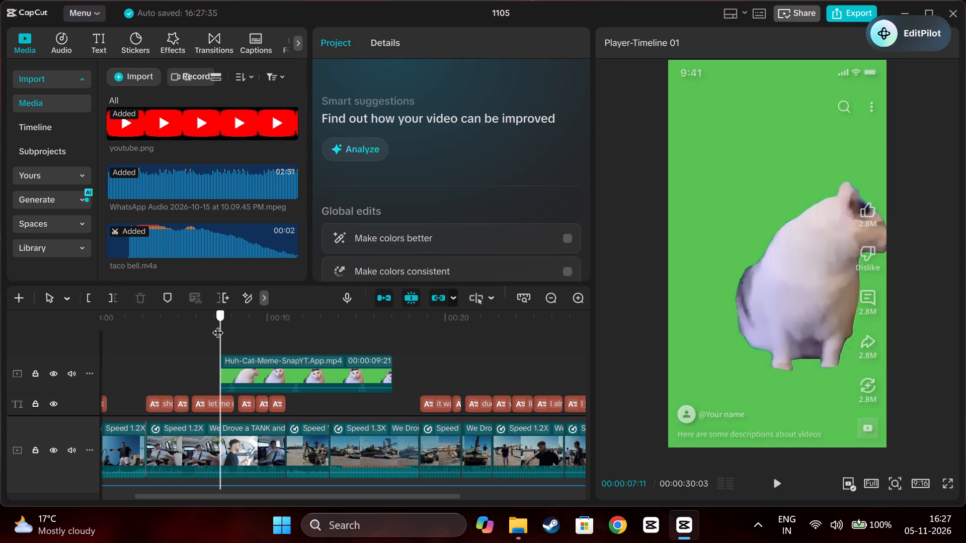
{"action": "left_click", "coordinate": [171, 295]}
Trim the cat meme clip so only the part from 00:00:07:24 to 00:00:08:08 remains.
{"action": "scroll", "coordinate": [191, 307], "scroll_direction": "up", "scroll_amount": 5, "text": "ctrl"}
{"action": "scroll", "coordinate": [234, 353], "scroll_direction": "up", "scroll_amount": 10, "text": "ctrl"}
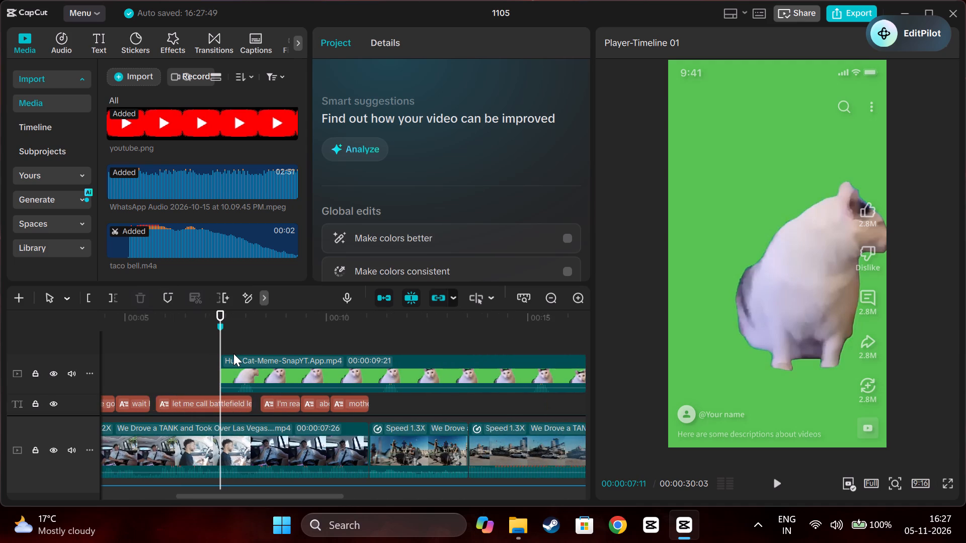
{"action": "scroll", "coordinate": [233, 353], "scroll_direction": "up", "scroll_amount": 4, "text": "ctrl"}
{"action": "left_click", "coordinate": [236, 344]}
{"action": "left_click_drag", "start_coordinate": [236, 344], "coordinate": [243, 344]}
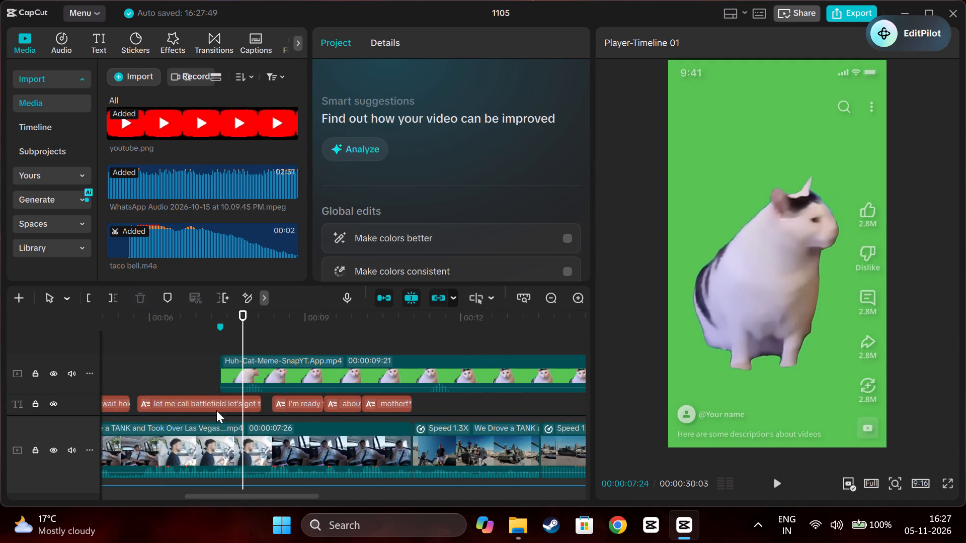
{"action": "left_click", "coordinate": [227, 374]}
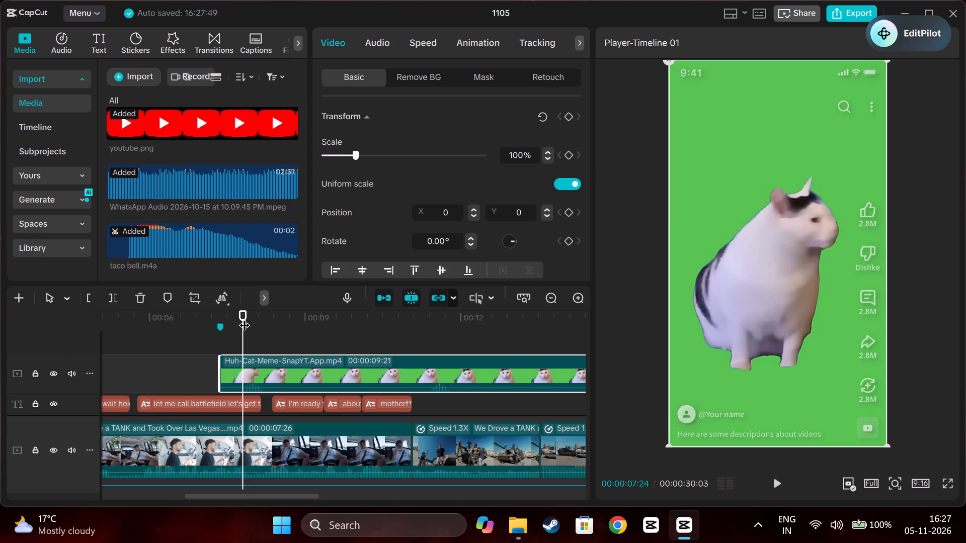
{"action": "left_click", "coordinate": [263, 299]}
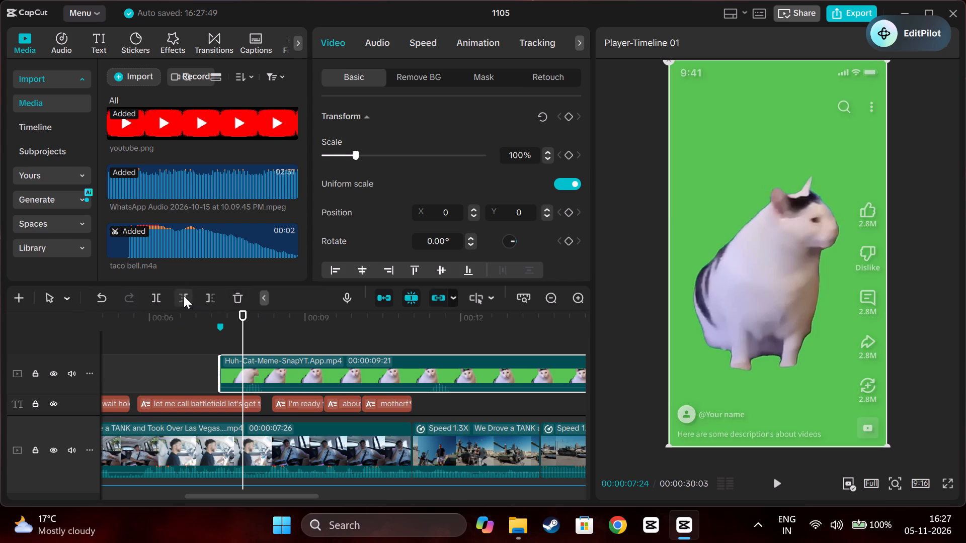
{"action": "left_click", "coordinate": [184, 296]}
{"action": "left_click_drag", "start_coordinate": [239, 317], "coordinate": [267, 322]}
{"action": "left_click", "coordinate": [209, 298]}
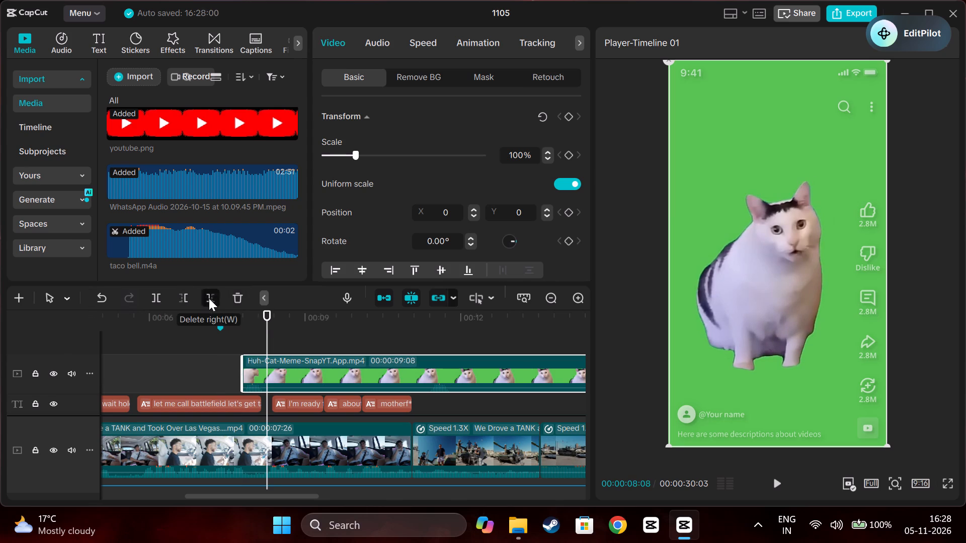
Extract the audio from the trimmed cat meme clip and delete its green-screen video from the timeline.
{"action": "right_click", "coordinate": [255, 377]}
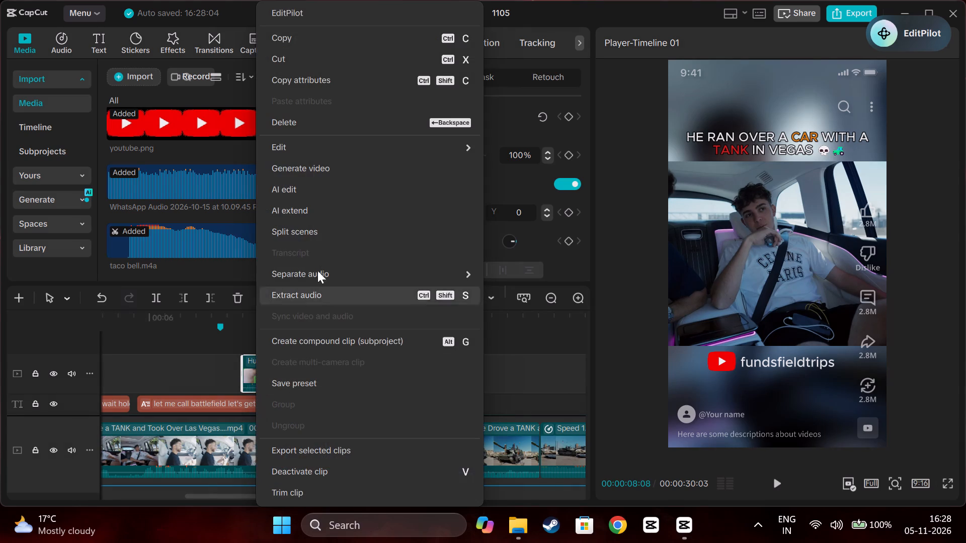
{"action": "left_click", "coordinate": [309, 304]}
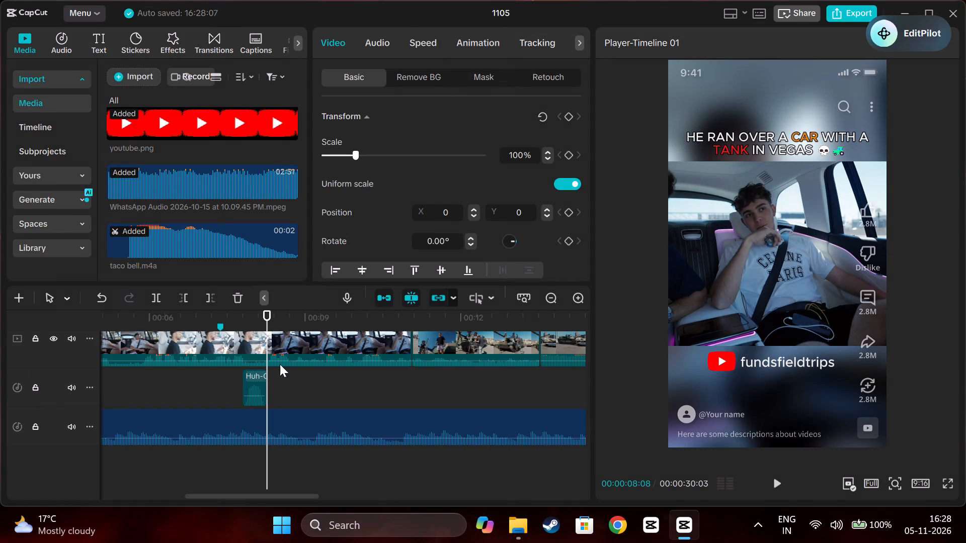
{"action": "scroll", "coordinate": [276, 372], "scroll_direction": "up", "scroll_amount": 9}
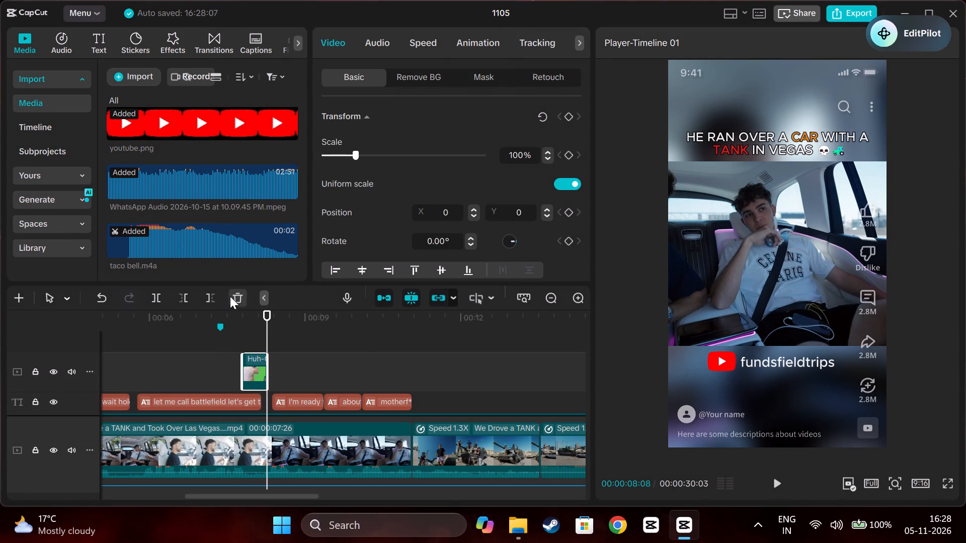
{"action": "left_click", "coordinate": [234, 298]}
Move the extracted cat meme sound earlier so it starts at the marker at 00:00:07:11.
{"action": "scroll", "coordinate": [253, 391], "scroll_direction": "down", "scroll_amount": 2}
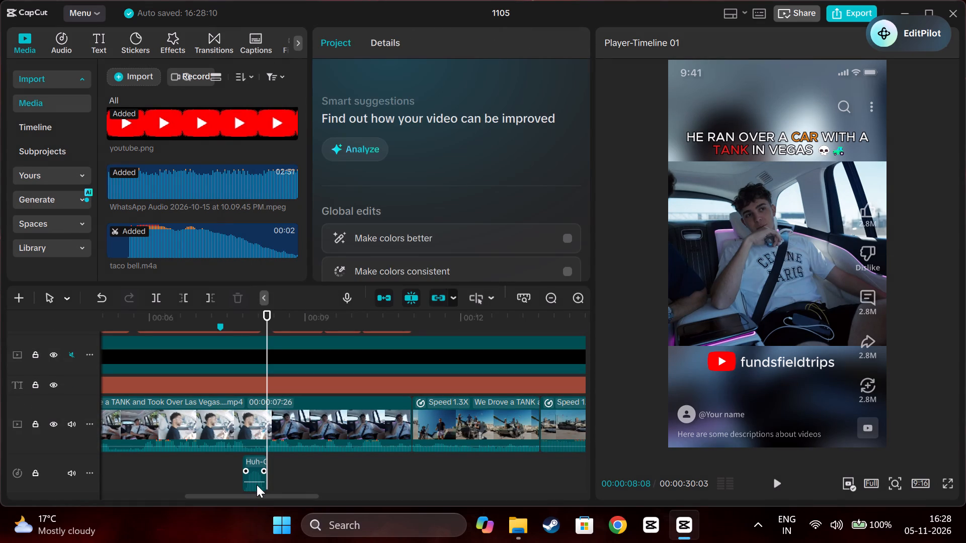
{"action": "left_click_drag", "start_coordinate": [255, 474], "coordinate": [230, 470]}
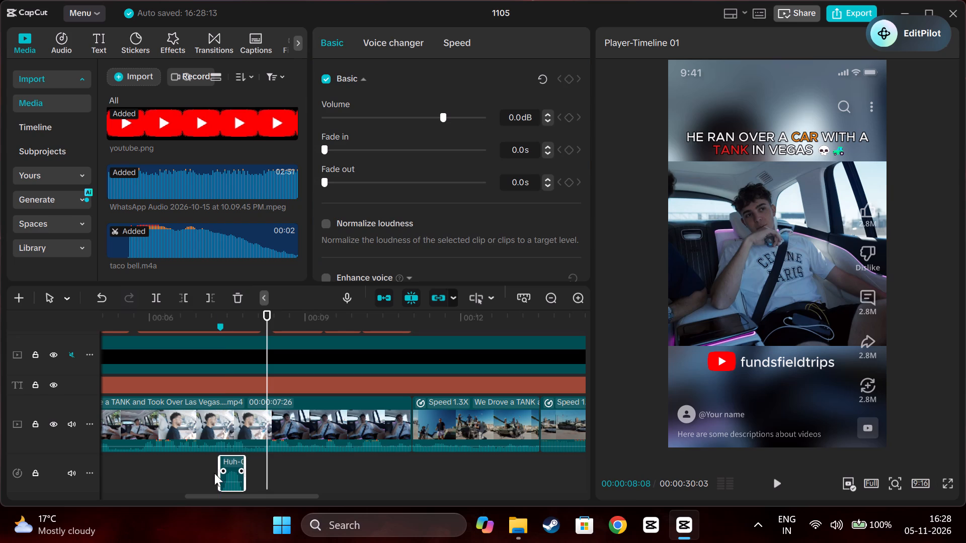
Play the section from just before the cat meme sound to about 00:00:09:13 to check its timing.
{"action": "left_click", "coordinate": [187, 470]}
{"action": "key", "text": "space"}
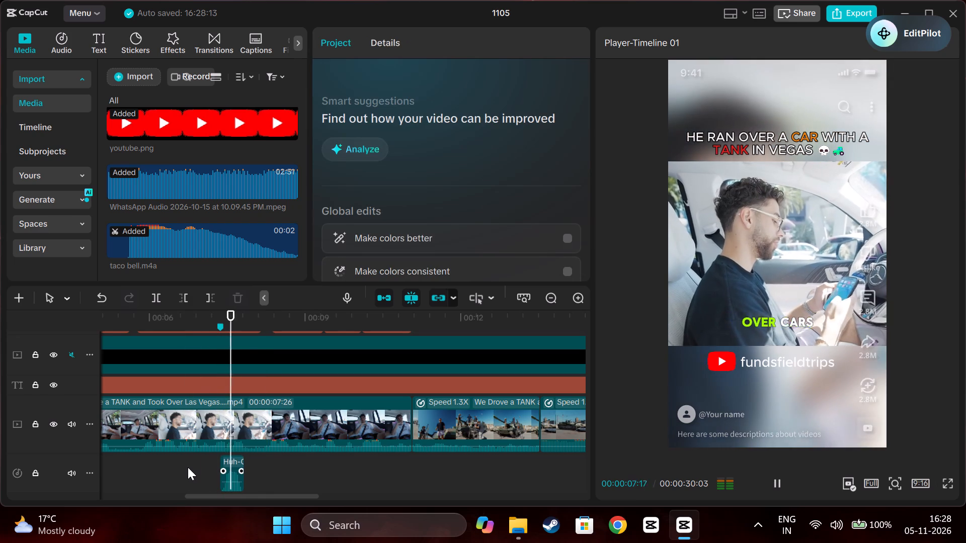
{"action": "key", "text": "space"}
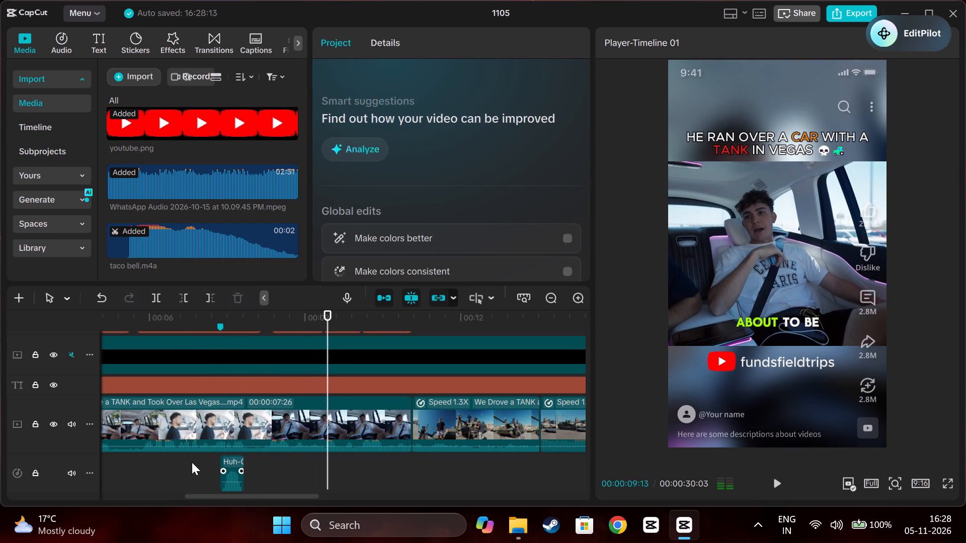